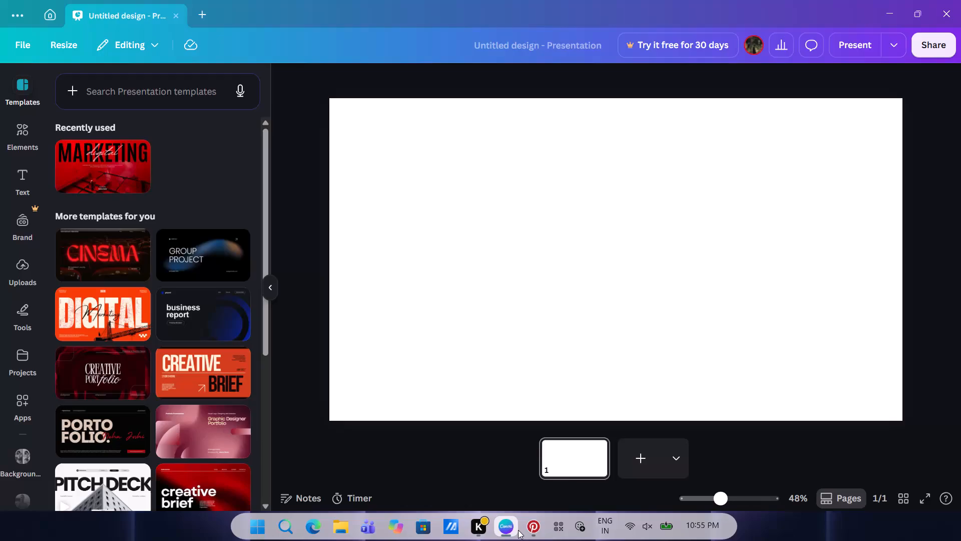
Check the boba drink design reference on Pinterest and return to the Canva presentation.
click(530, 525)
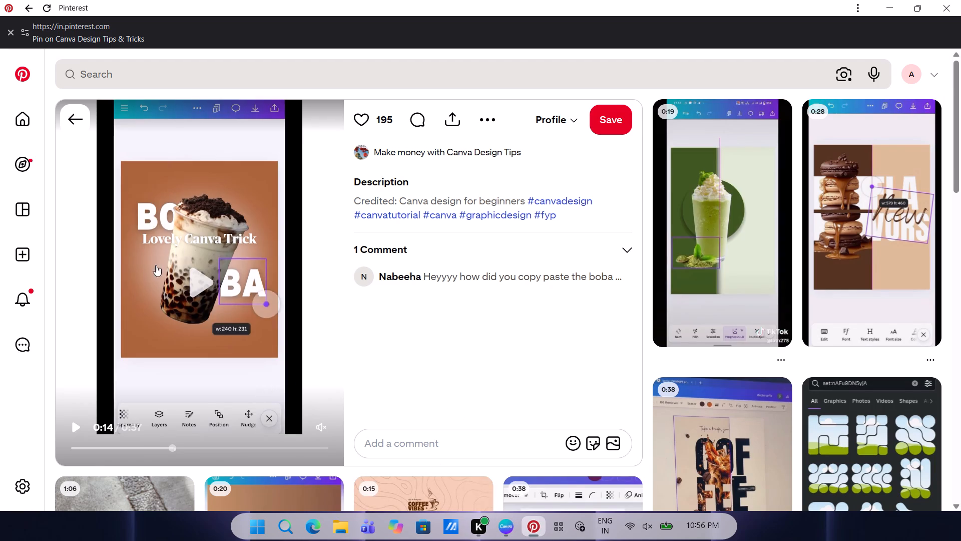
click(514, 525)
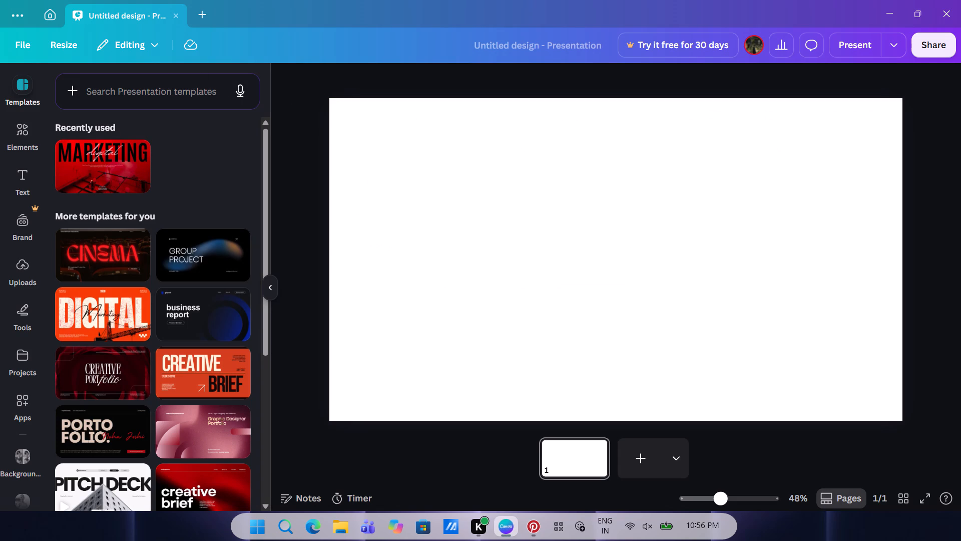
Search the background colours for "coffee brown" and fill the blank page with the medium brown from the Coffee Blues palette.
click(424, 244)
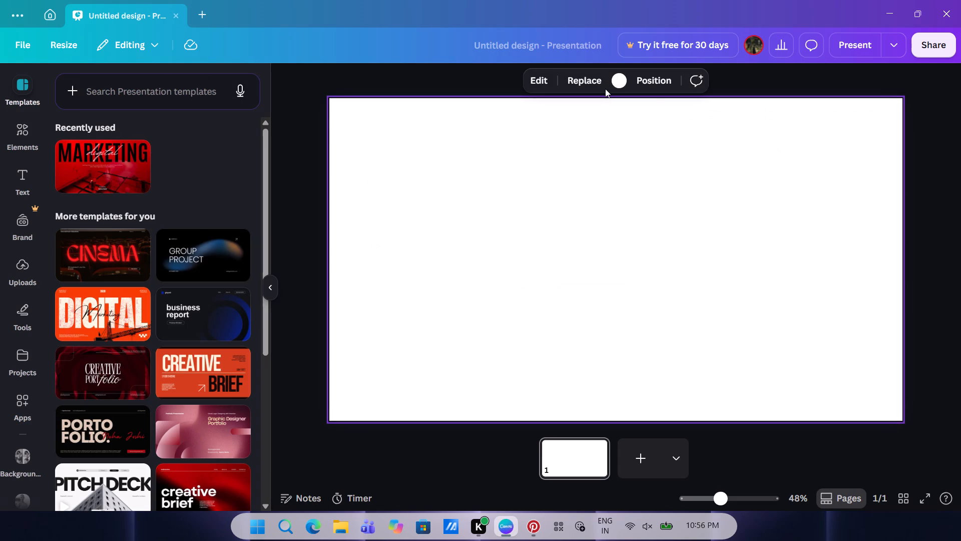
click(623, 78)
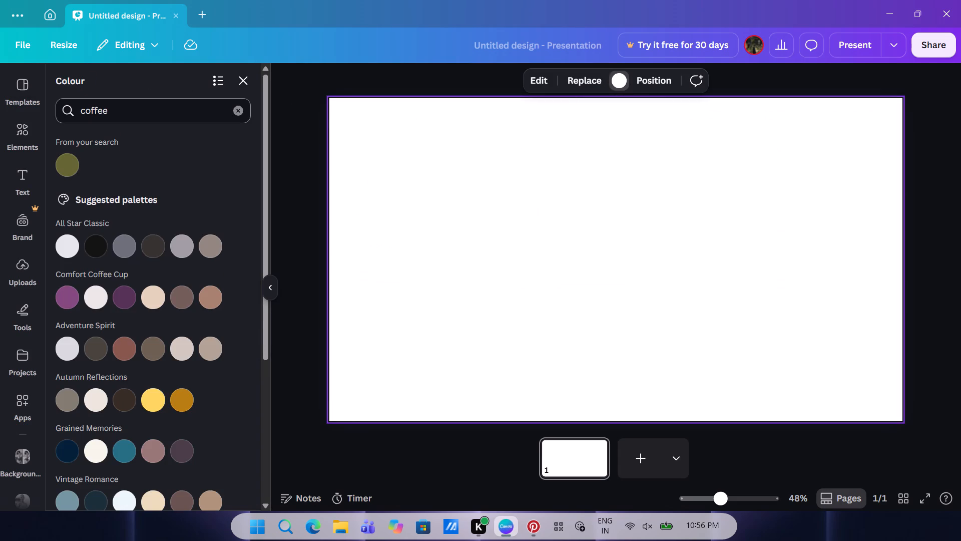
click(125, 119)
key(space)
text(brown)
key(Return)
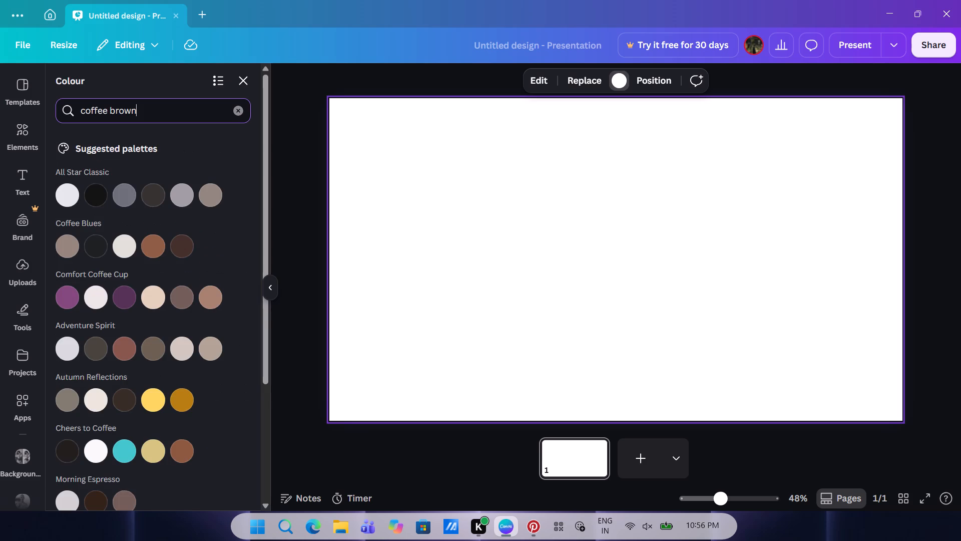
click(145, 246)
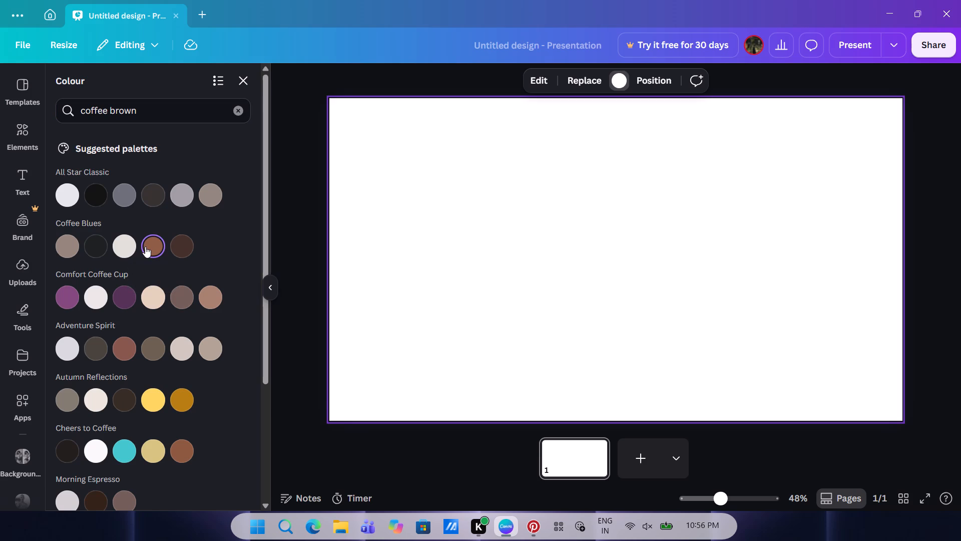
right_click(419, 287)
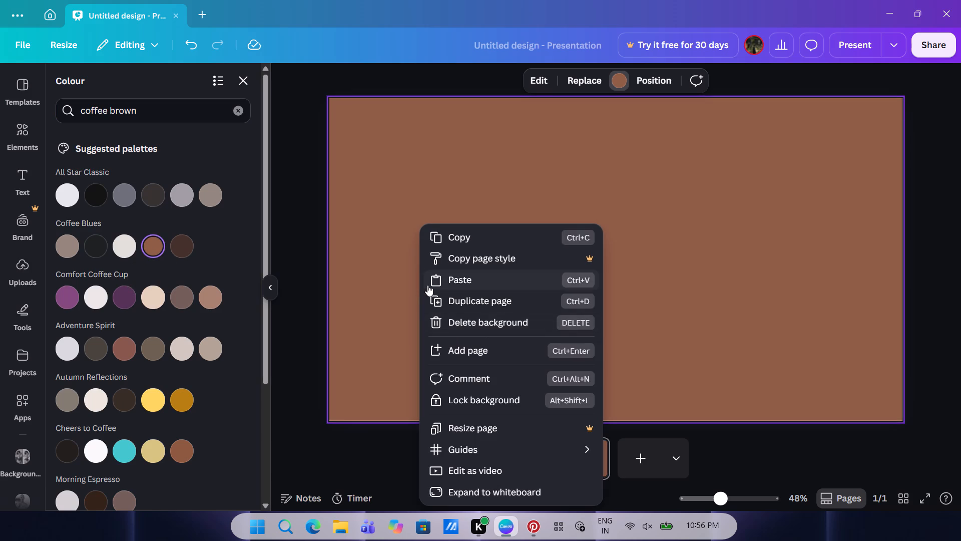
click(392, 283)
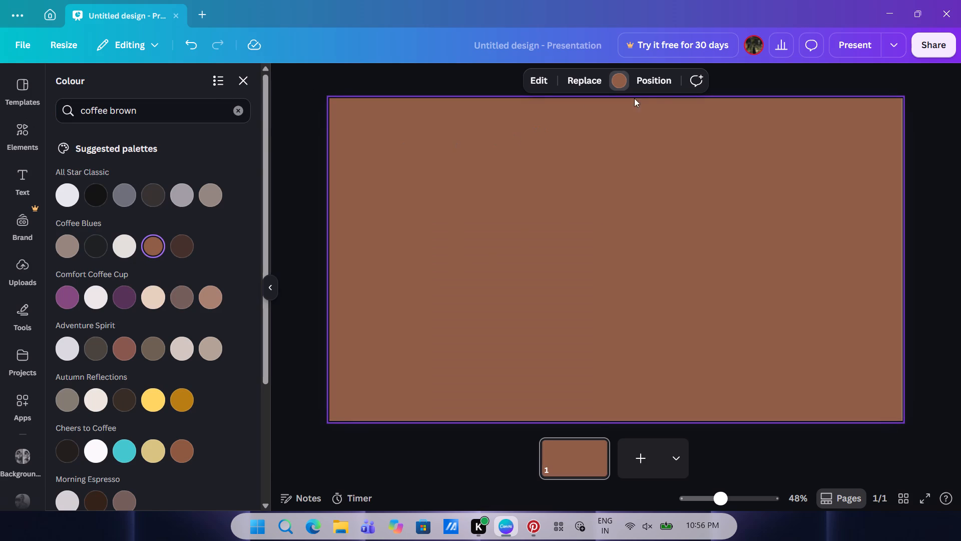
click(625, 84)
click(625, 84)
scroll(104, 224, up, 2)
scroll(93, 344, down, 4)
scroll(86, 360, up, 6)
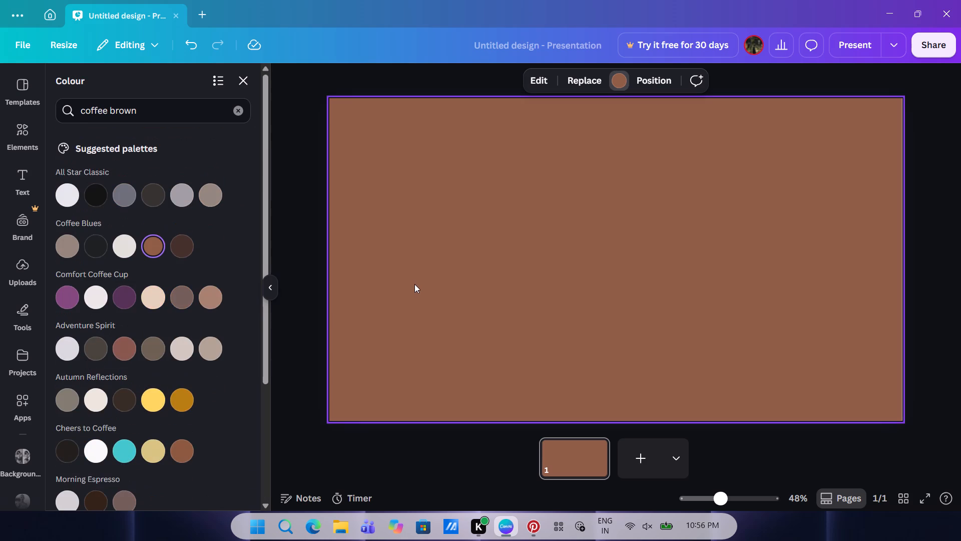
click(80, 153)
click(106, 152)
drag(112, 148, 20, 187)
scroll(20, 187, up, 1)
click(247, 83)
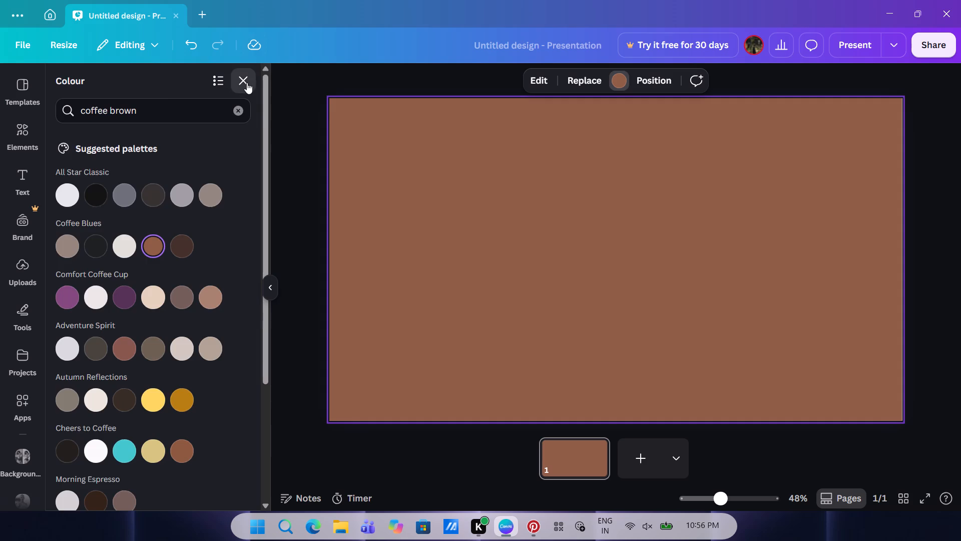
Clear the colour search and change the page background from a solid colour to a radial gradient.
click(623, 86)
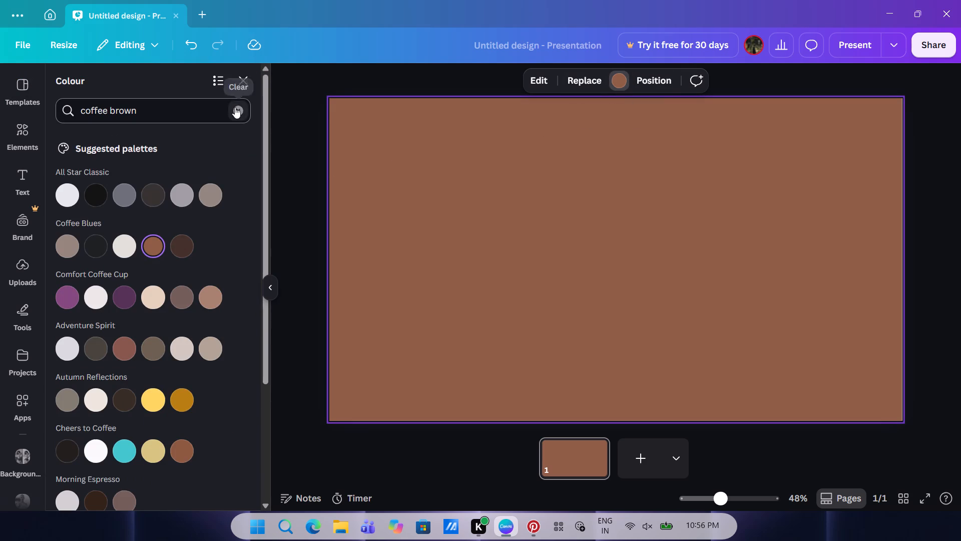
click(235, 107)
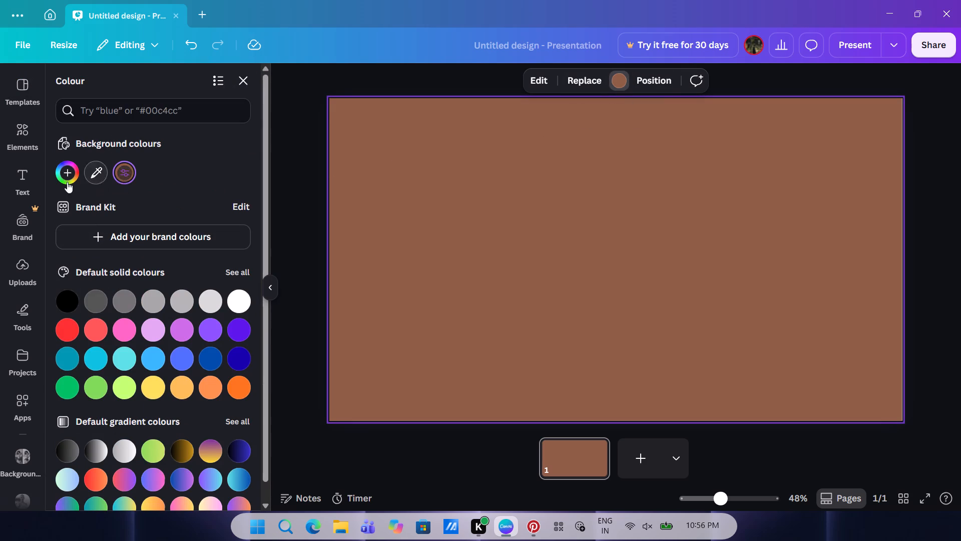
click(68, 178)
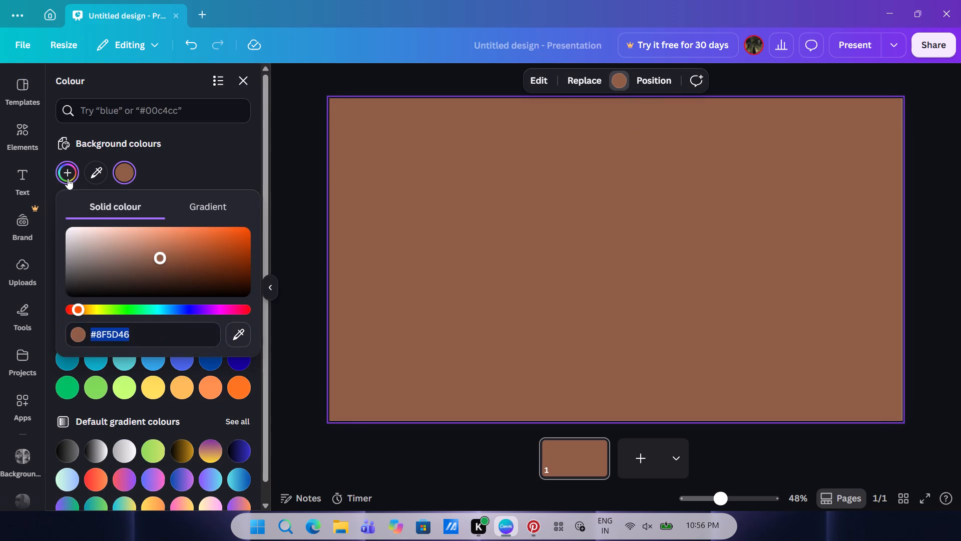
click(217, 202)
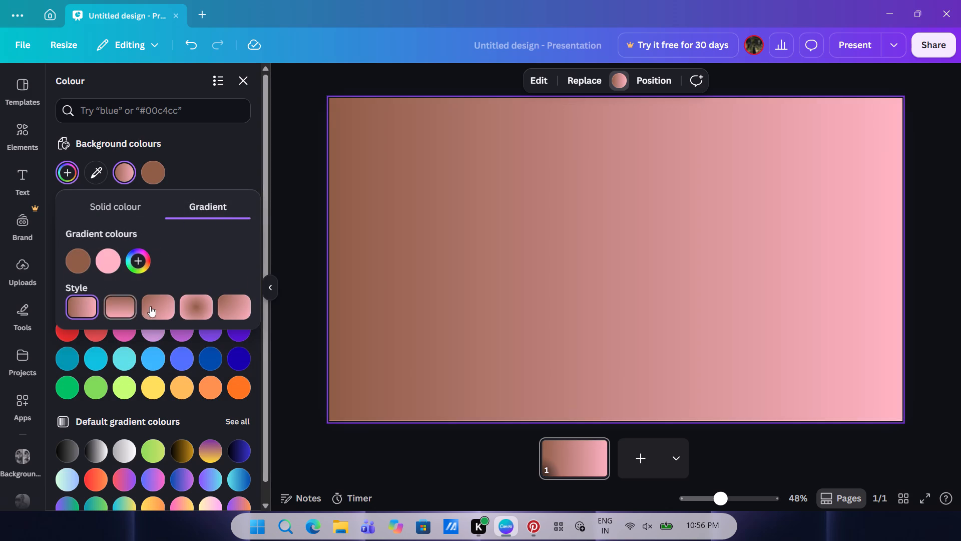
double_click(194, 305)
click(123, 306)
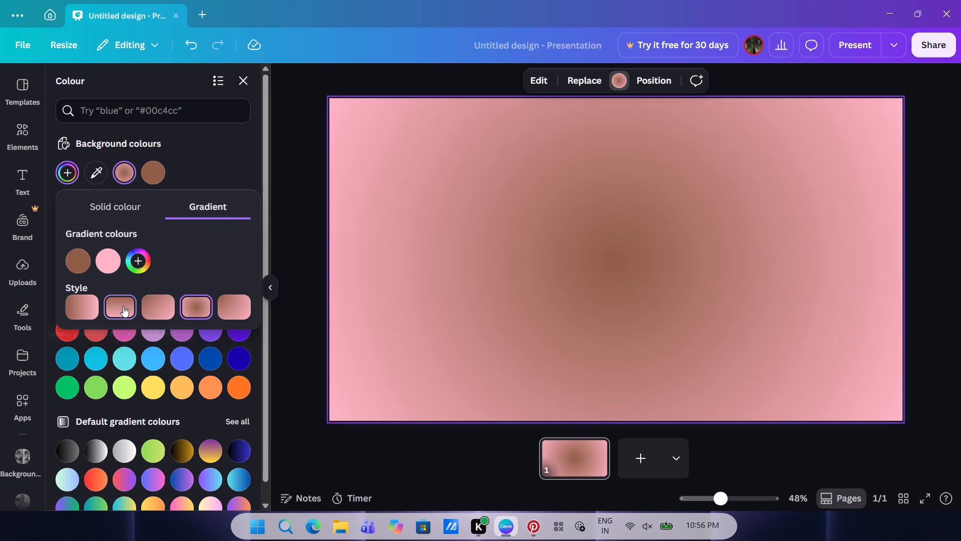
click(188, 310)
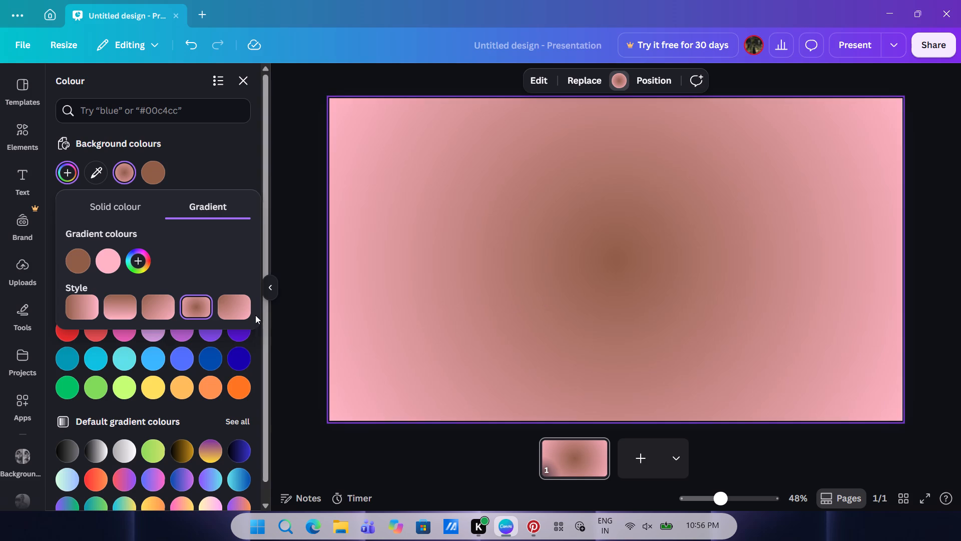
scroll(218, 304, left, 1)
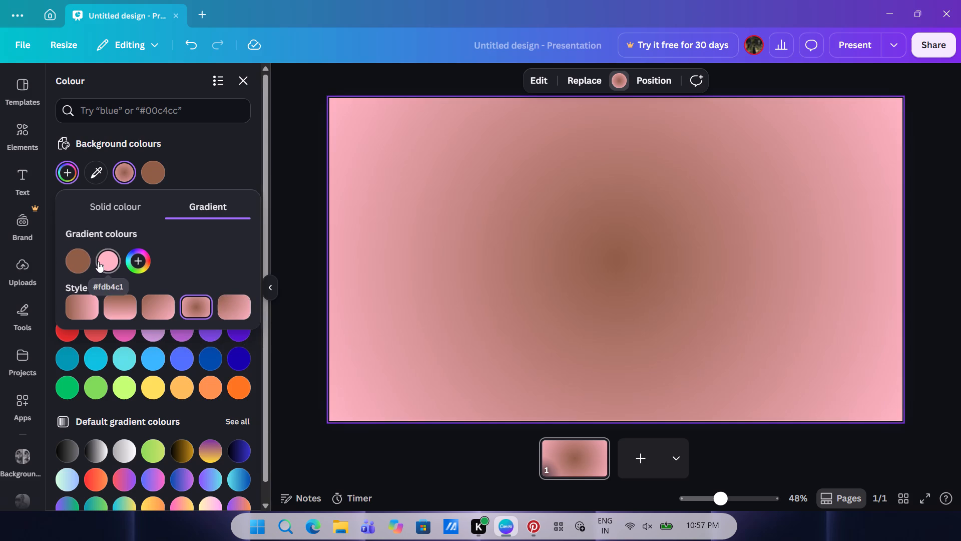
Swap the two gradient colours so pink is at the centre and brown is at the edges.
click(98, 261)
drag(66, 262, 102, 264)
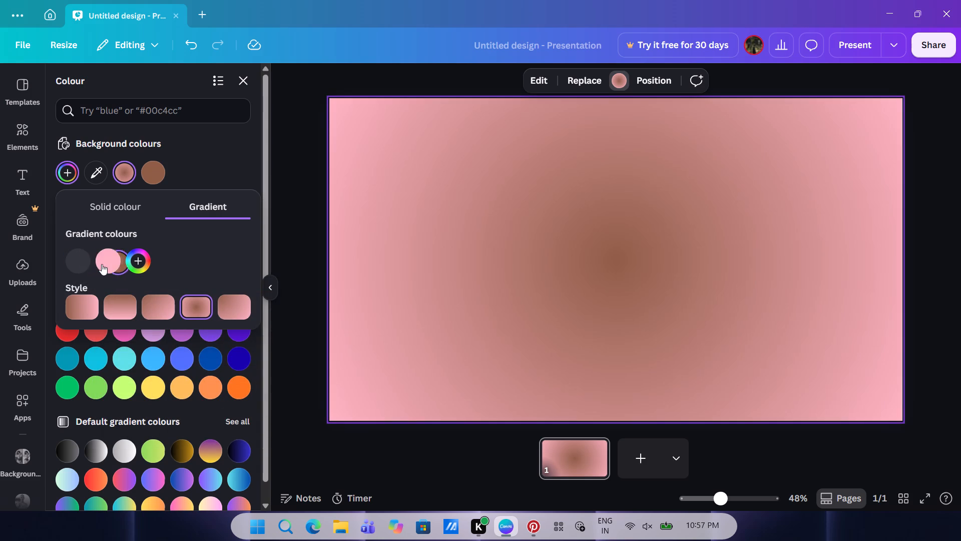
drag(78, 262, 126, 264)
drag(72, 268, 126, 268)
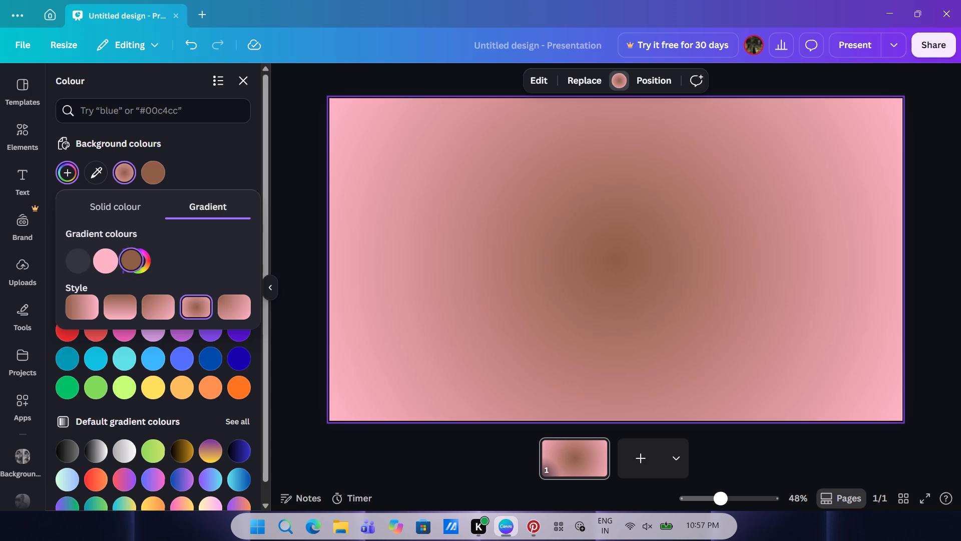
drag(126, 268, 126, 268)
Change the gradient's pink centre colour to white #FFFFFF, keeping the radial style.
click(82, 264)
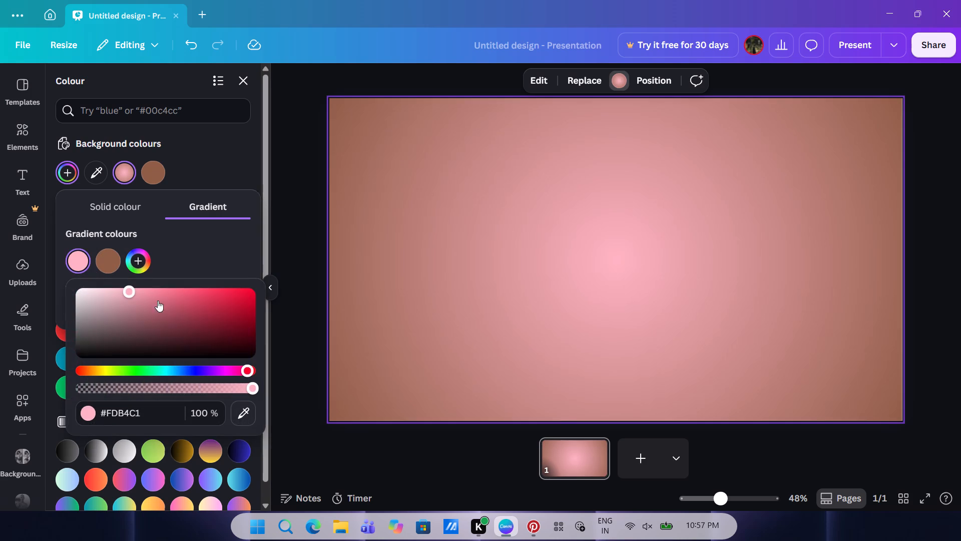
drag(133, 293, 67, 268)
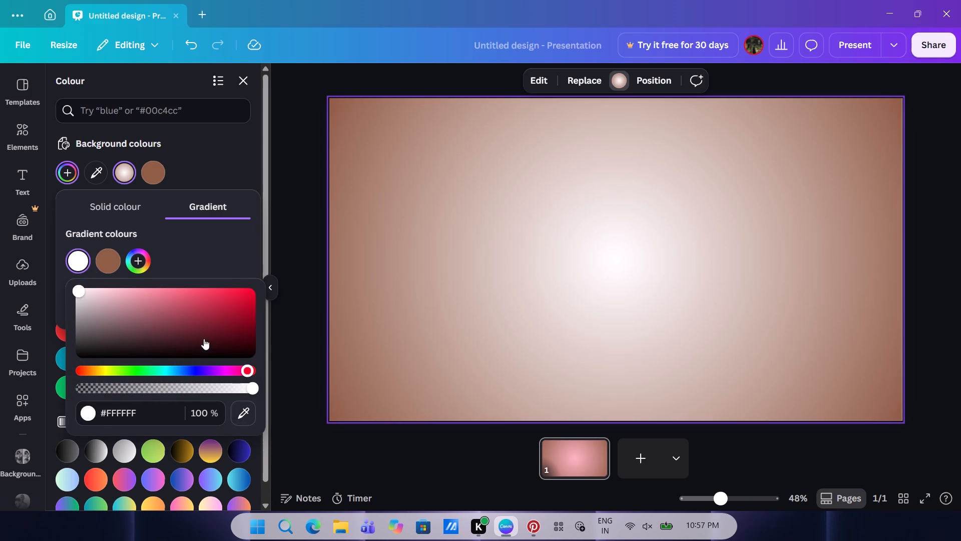
click(216, 262)
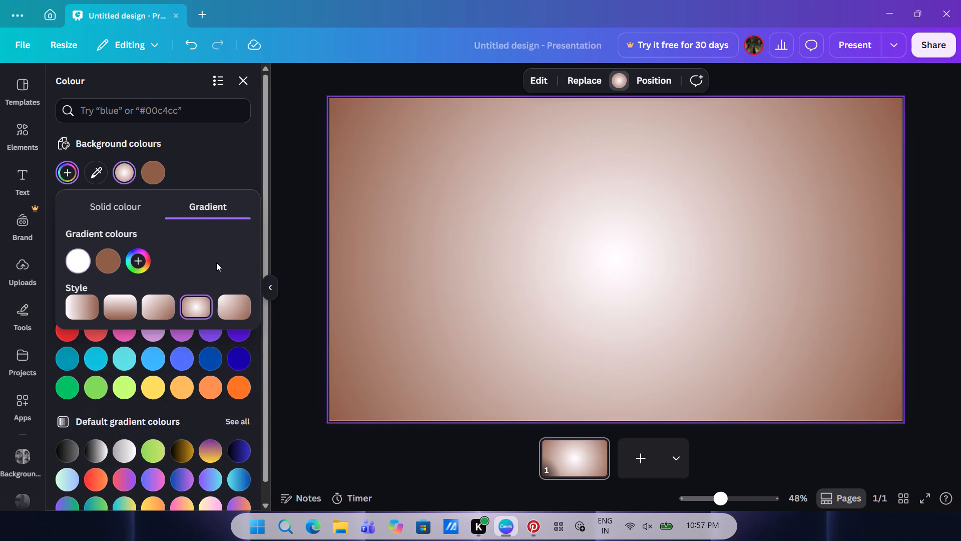
click(201, 305)
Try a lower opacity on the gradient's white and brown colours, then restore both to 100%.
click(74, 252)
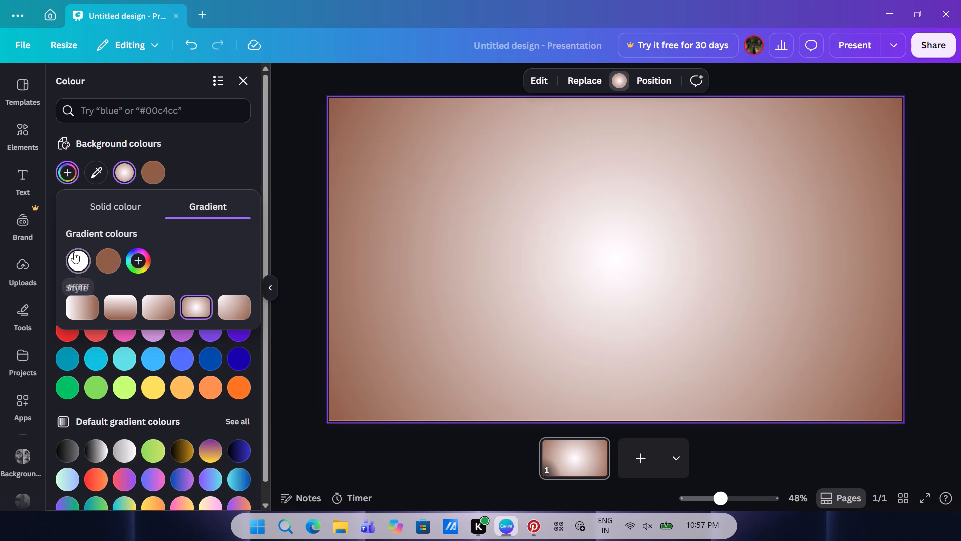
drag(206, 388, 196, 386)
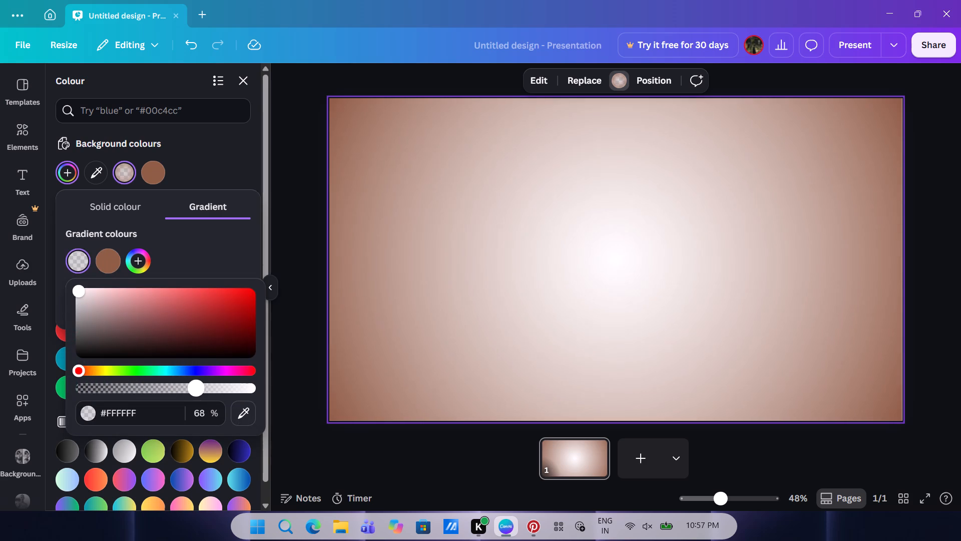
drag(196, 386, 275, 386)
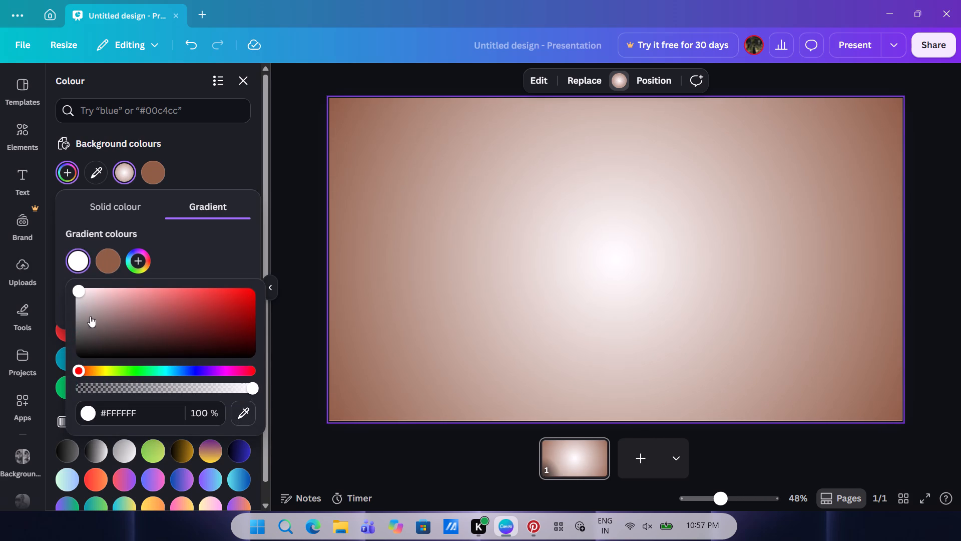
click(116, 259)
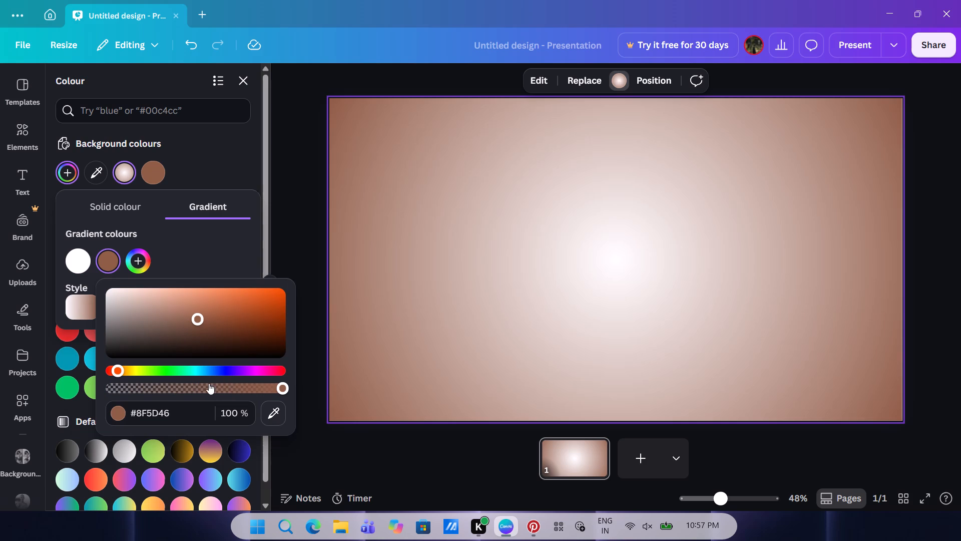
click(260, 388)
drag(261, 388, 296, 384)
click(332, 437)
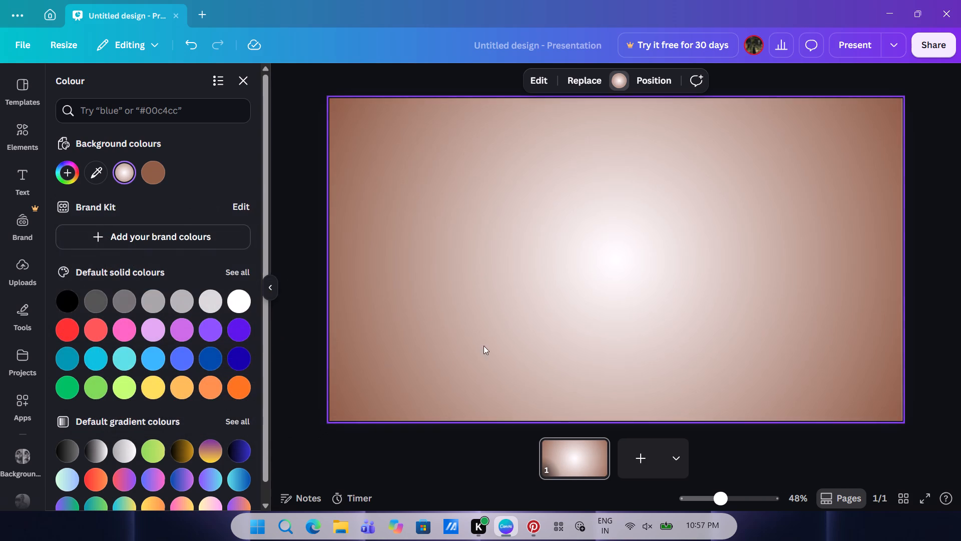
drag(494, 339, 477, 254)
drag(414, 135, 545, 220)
Change the background gradient's brown edge colour to a deeper reddish brown, #843613, at 100% opacity.
click(605, 185)
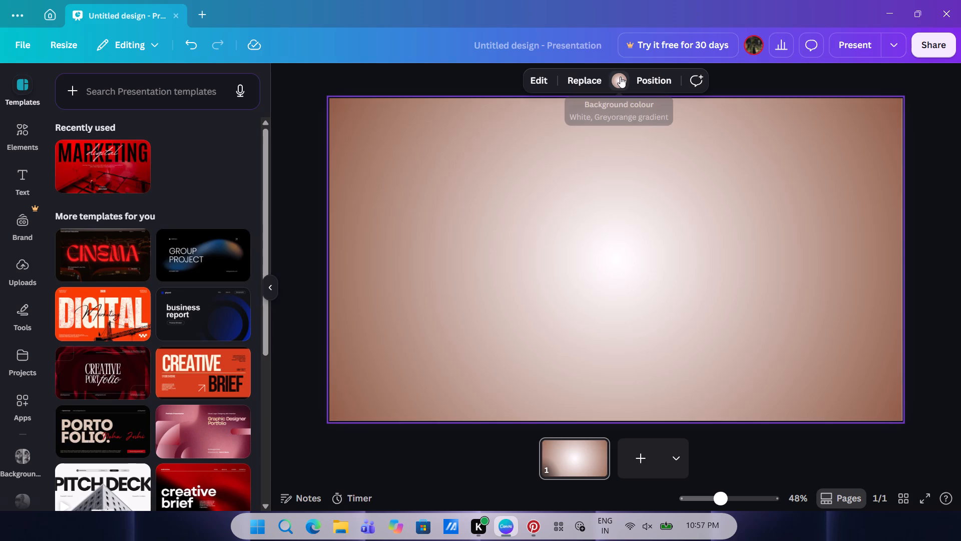
click(620, 77)
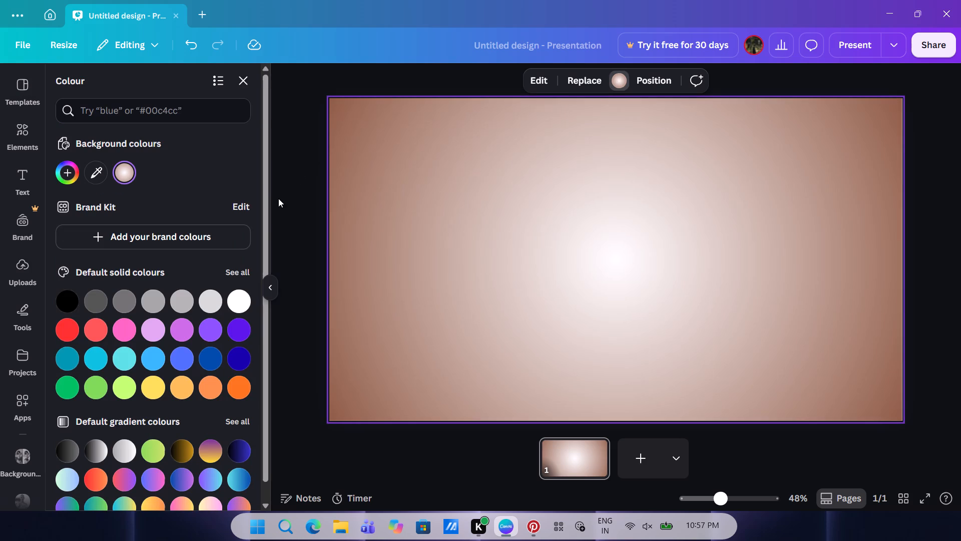
click(75, 178)
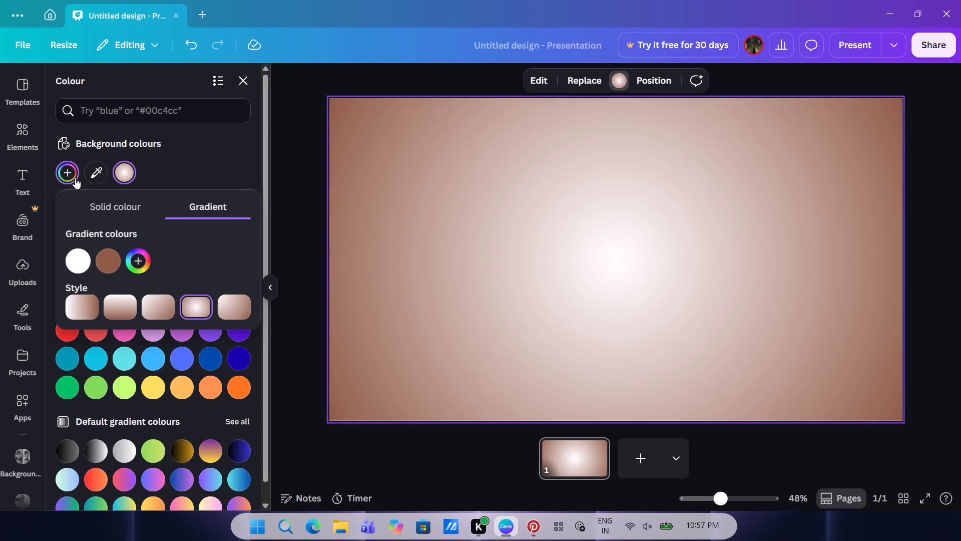
click(106, 254)
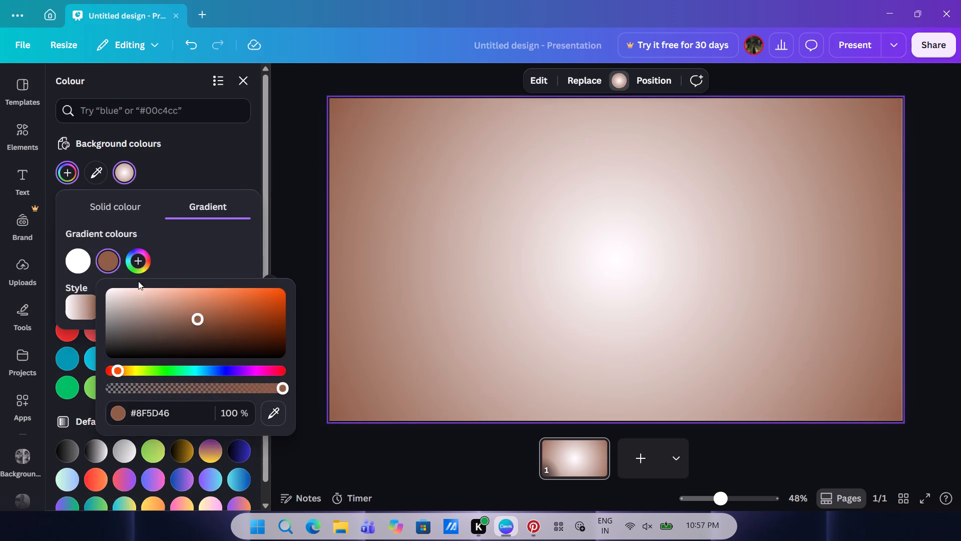
drag(205, 319, 273, 305)
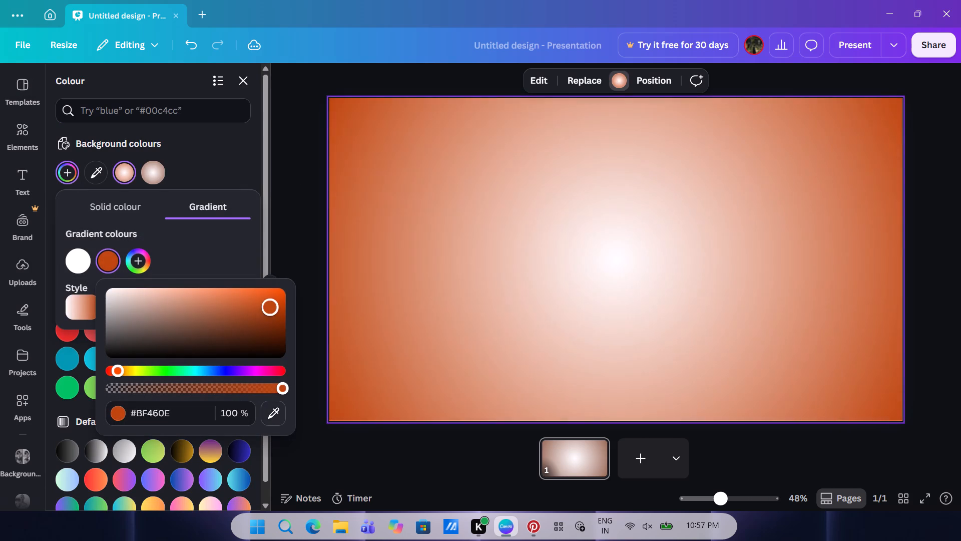
drag(273, 305, 260, 322)
click(276, 262)
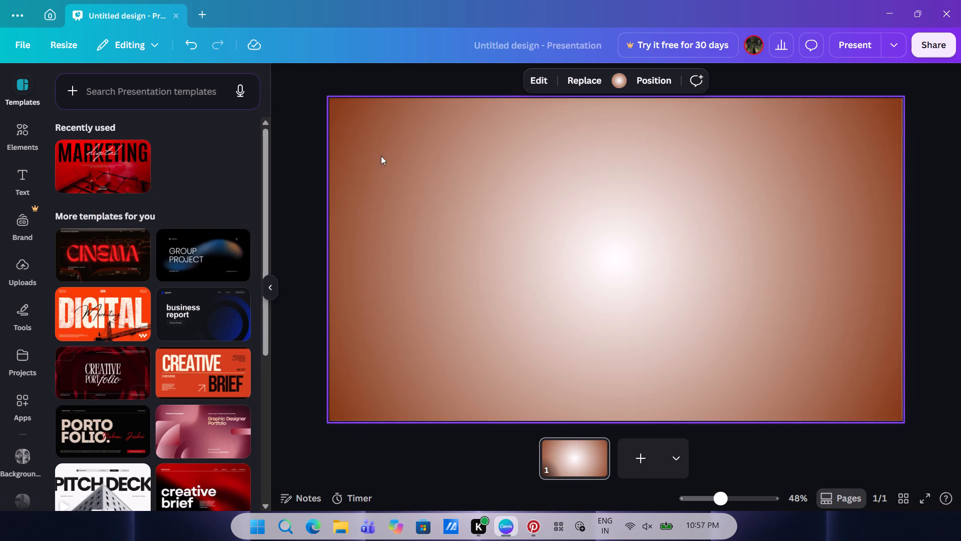
Change the background gradient's white centre colour to a muted dusty pink, about #C8AEAE, keeping the radial style.
click(620, 81)
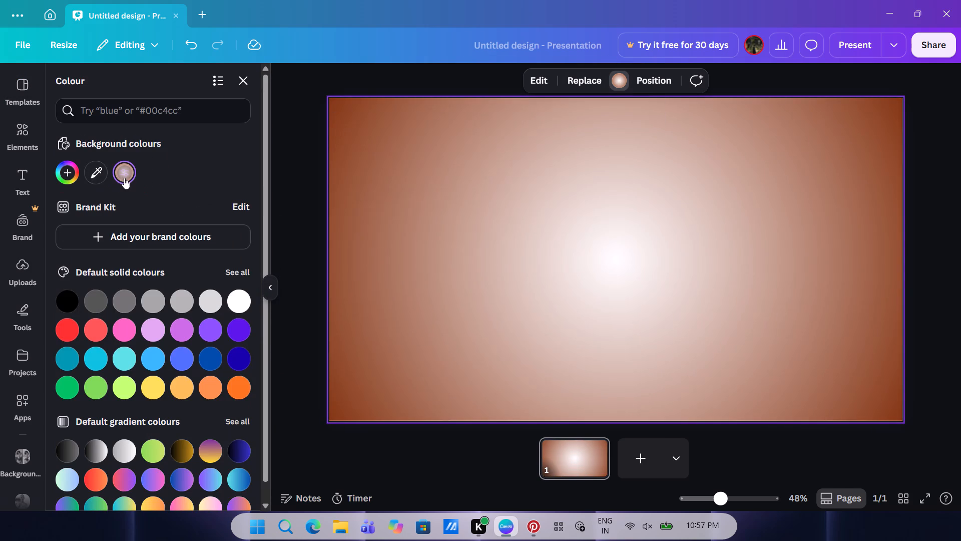
click(131, 173)
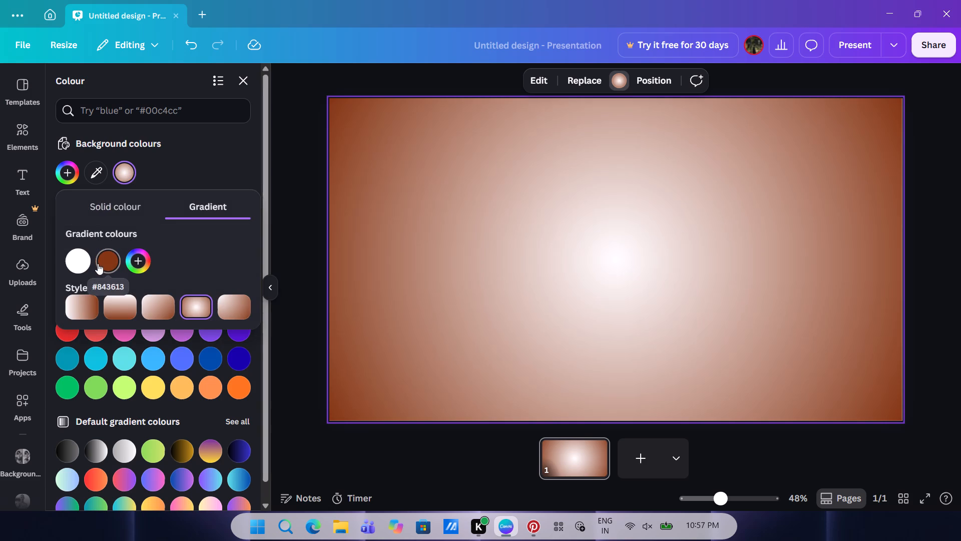
click(78, 263)
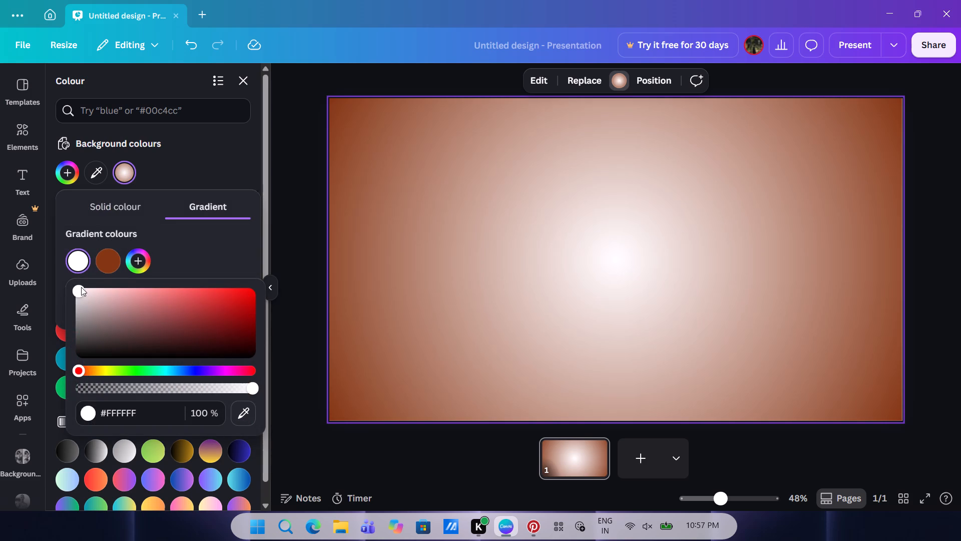
drag(81, 287, 76, 291)
click(76, 291)
click(76, 289)
drag(78, 290, 80, 292)
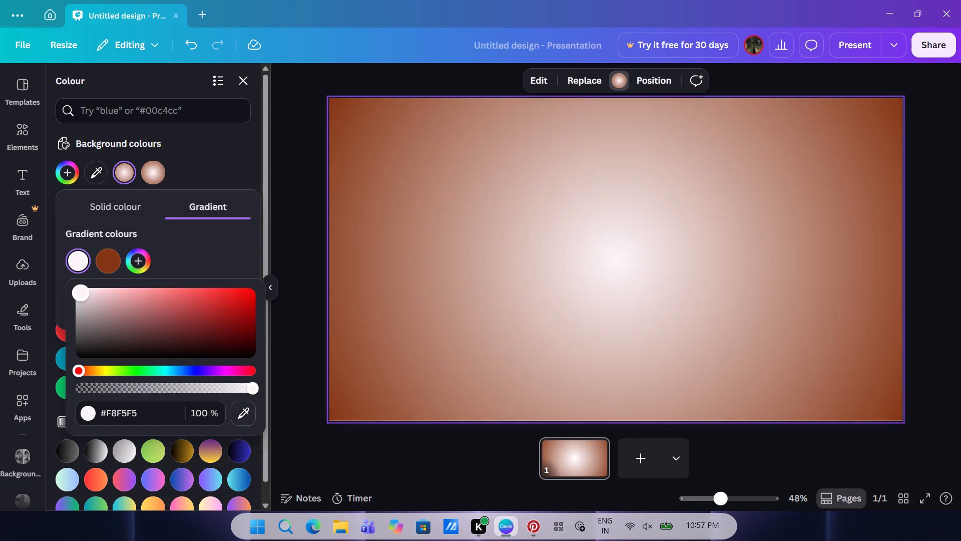
drag(80, 292, 99, 303)
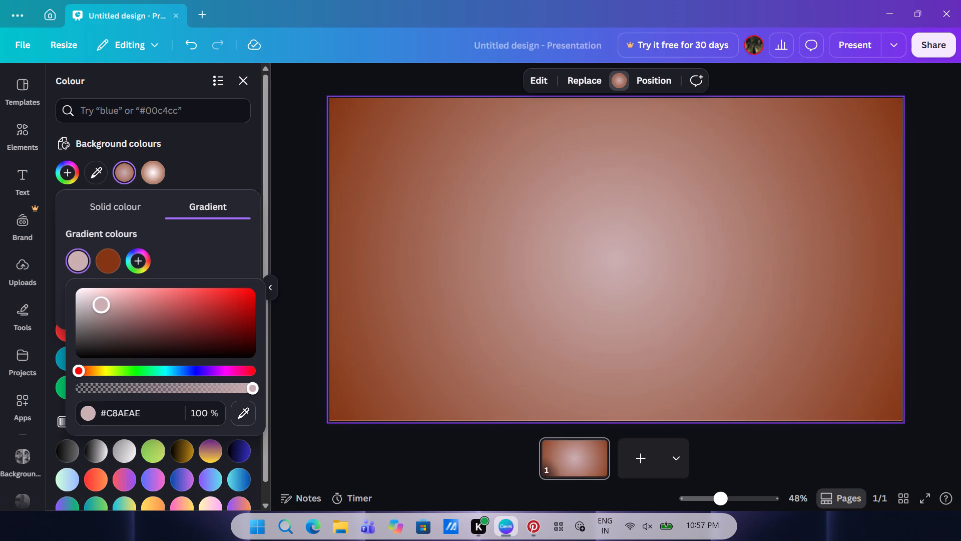
drag(99, 303, 99, 303)
click(224, 253)
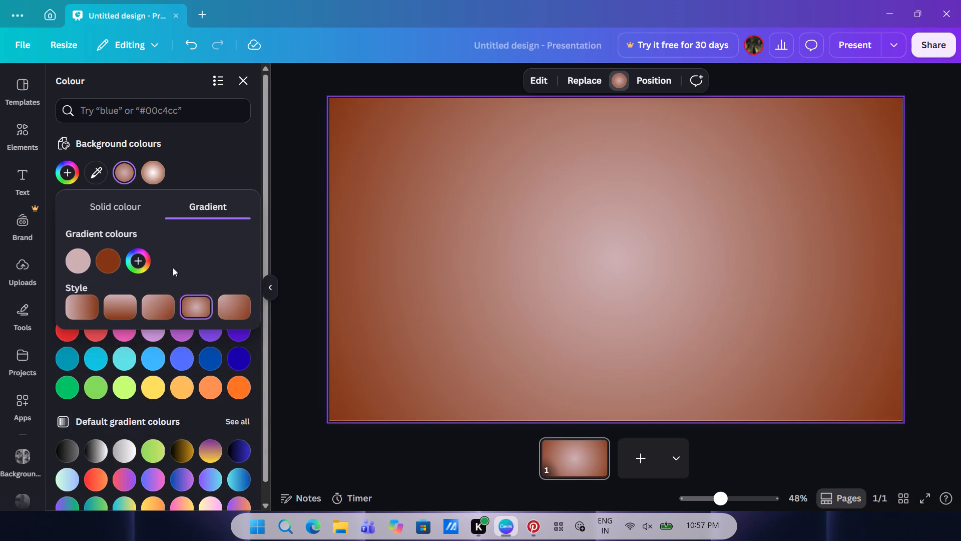
click(325, 306)
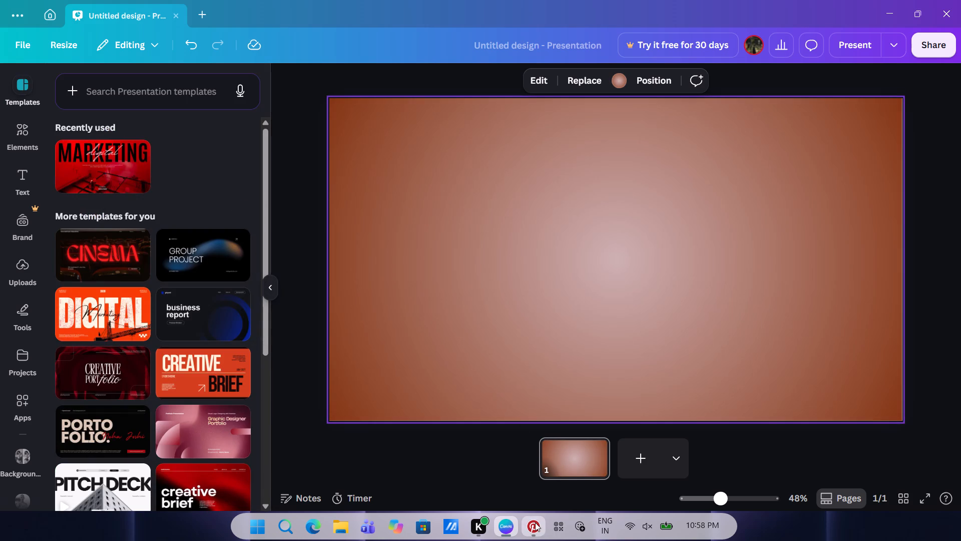
Switch to Pinterest and examine the boba drink reference video for the poster's layout.
click(535, 522)
click(204, 295)
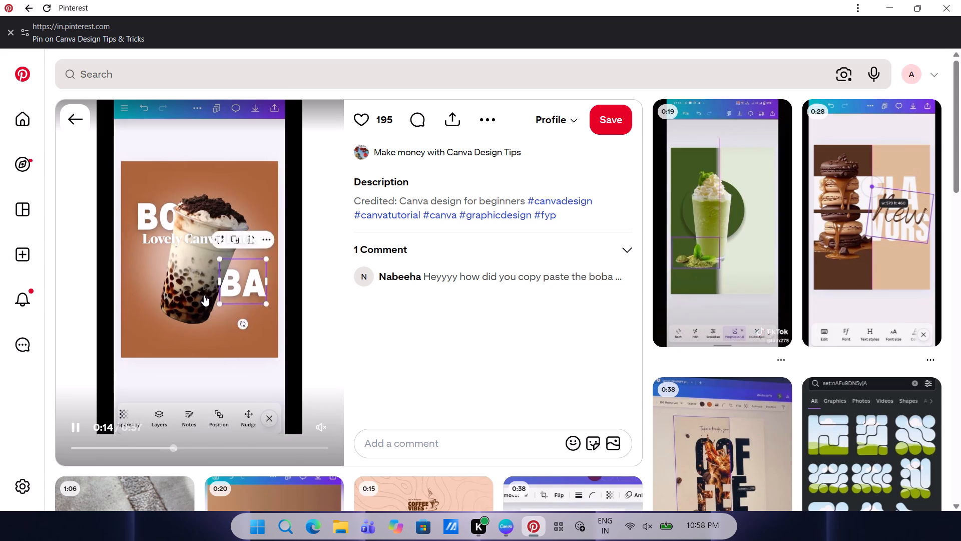
click(189, 310)
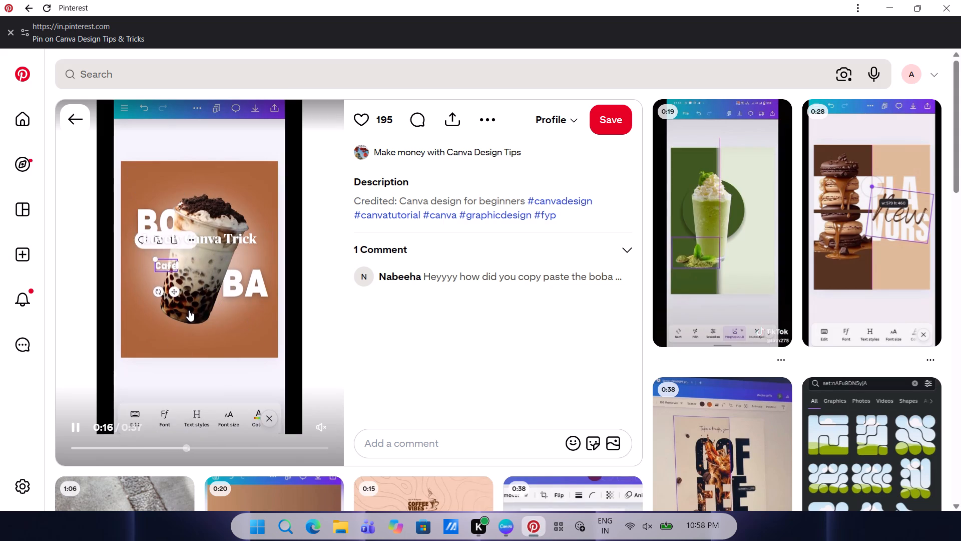
Return to Canva, search the elements for "oreo shake" and show all the photo results.
click(504, 535)
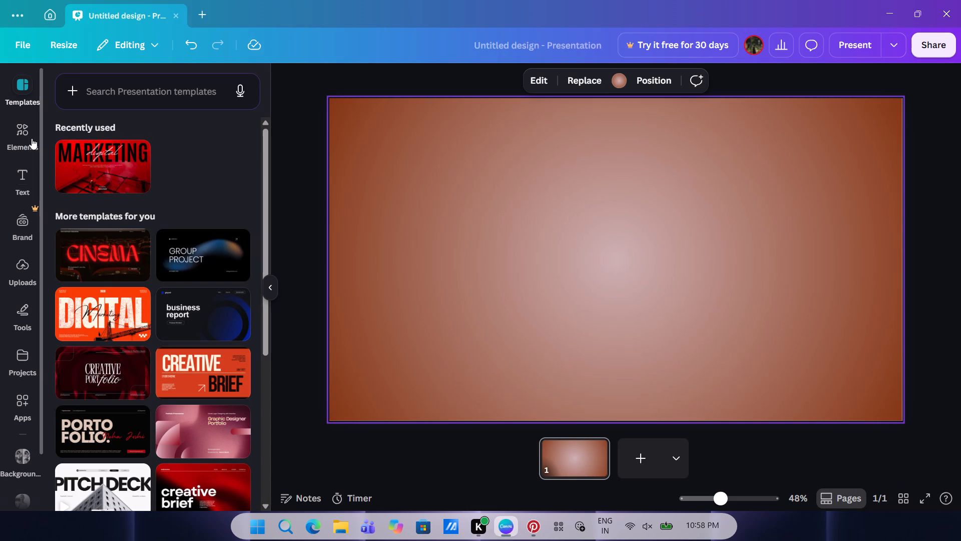
click(21, 146)
click(135, 95)
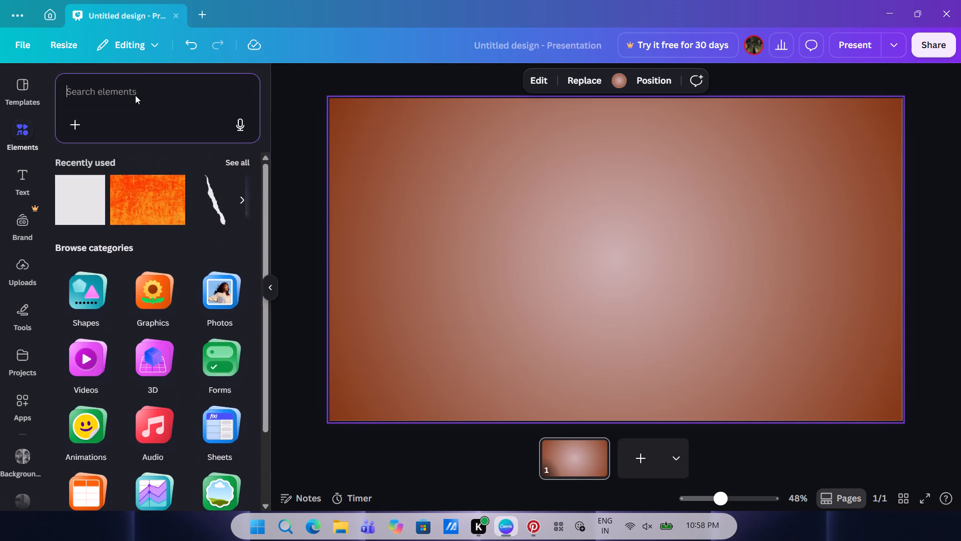
text(oreo)
key(space)
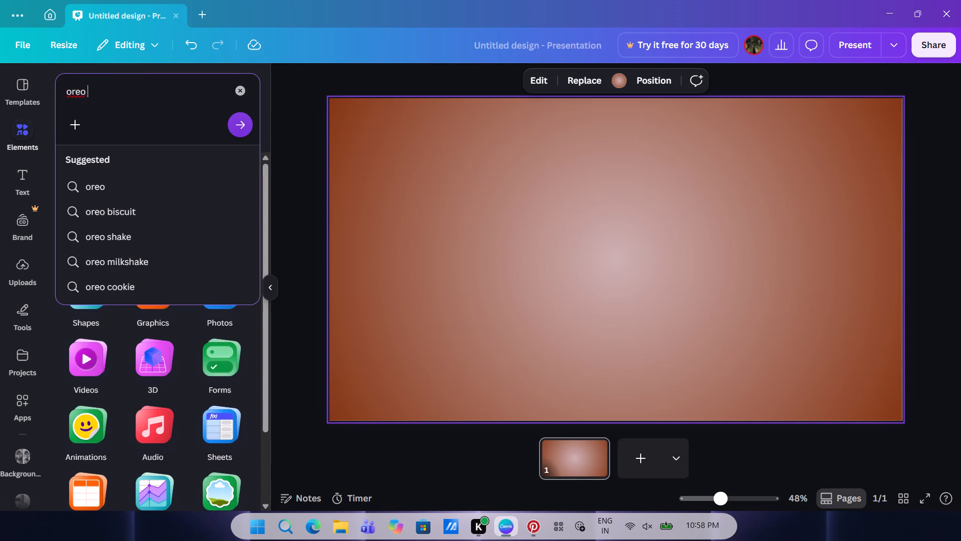
text(shake)
key(space)
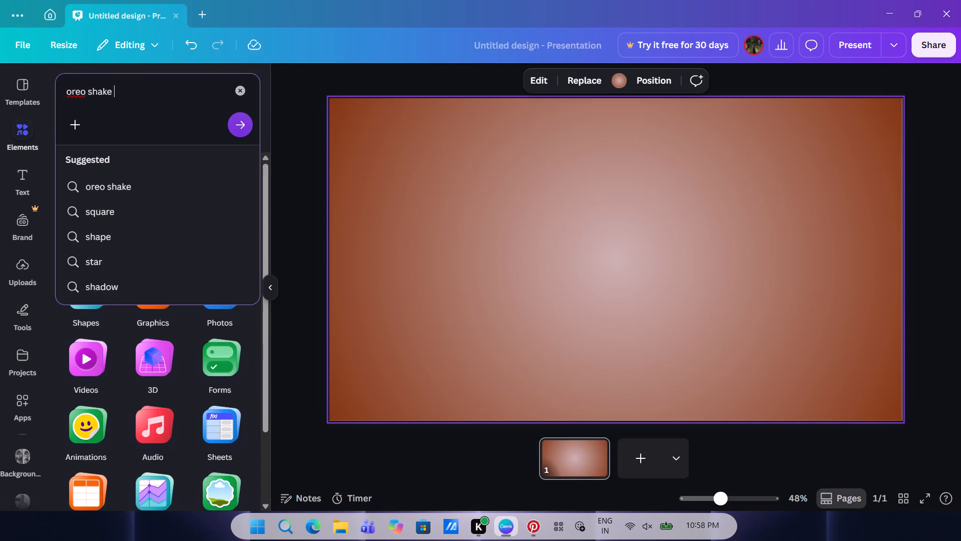
key(Return)
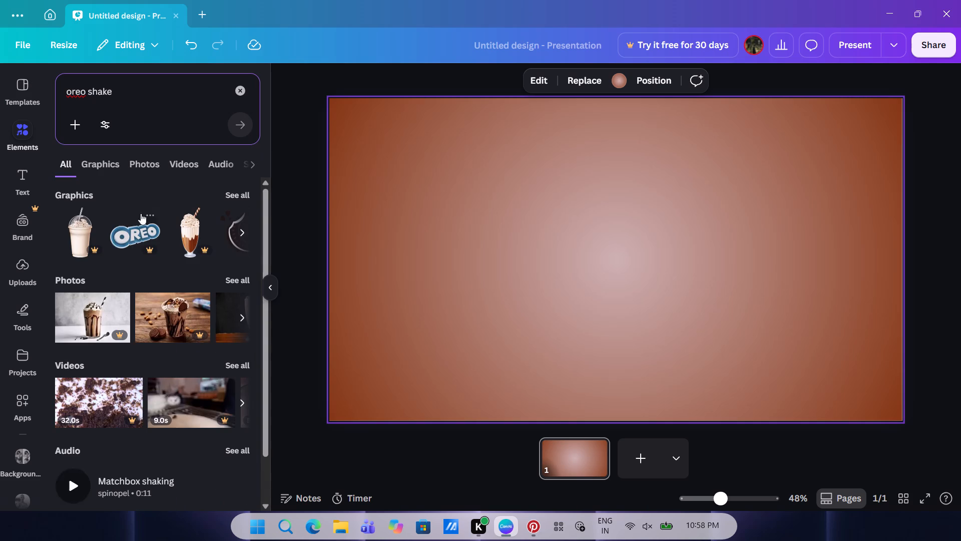
scroll(114, 240, down, 1)
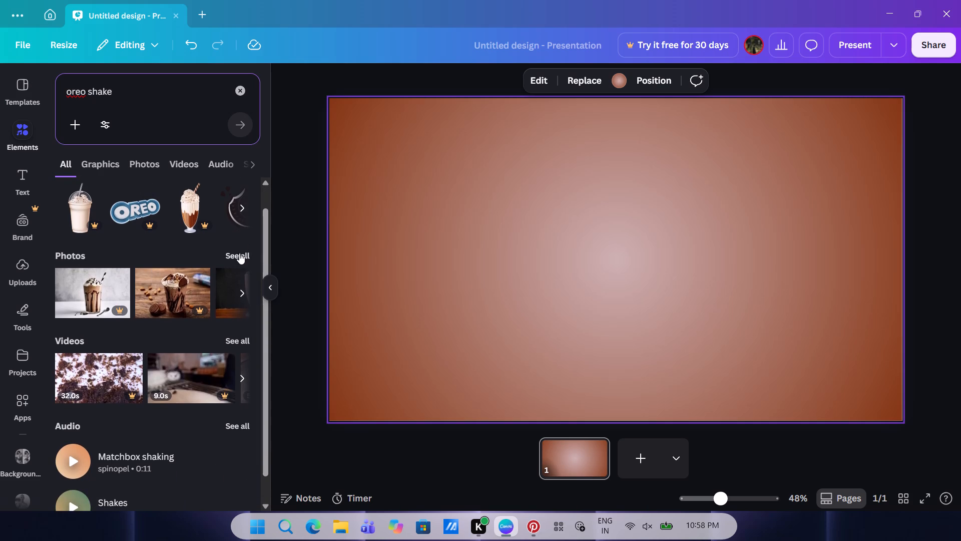
click(239, 252)
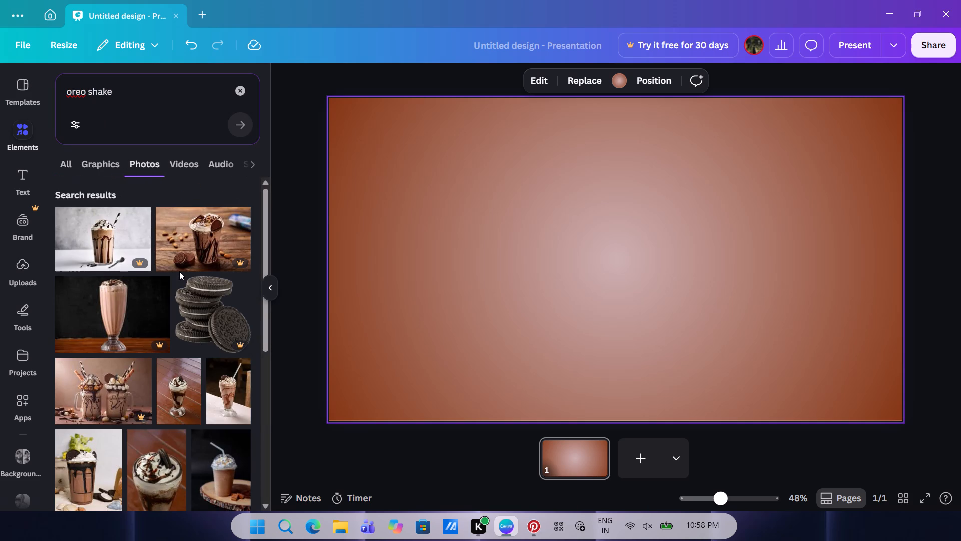
Add the photo of the dome-lidded iced shake with a straw on a wooden slab to the page.
scroll(154, 371, down, 1)
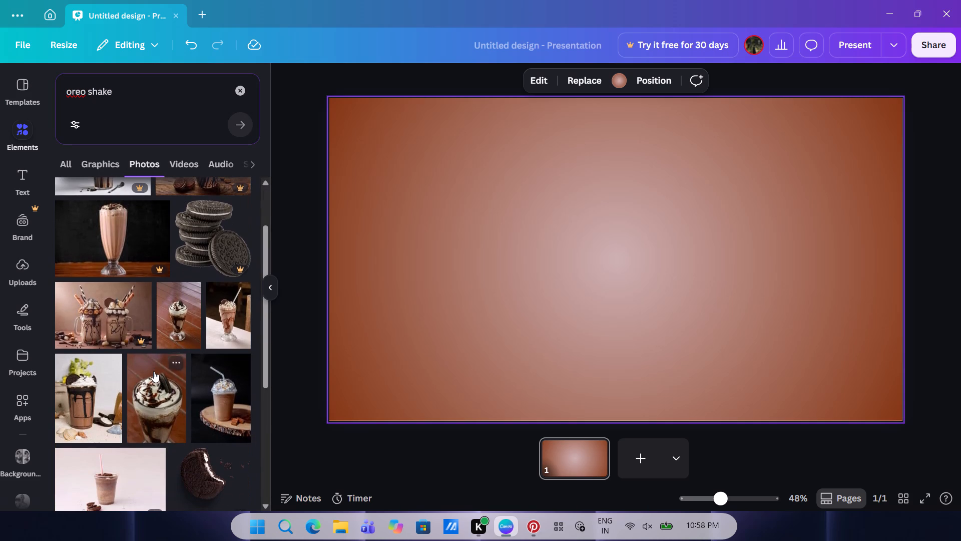
scroll(172, 419, down, 1)
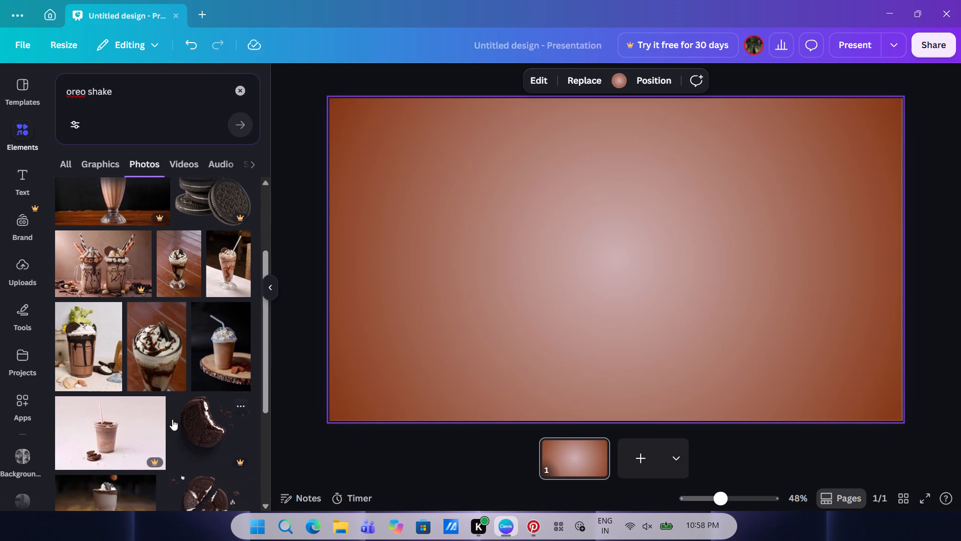
scroll(174, 341, down, 1)
scroll(143, 434, down, 1)
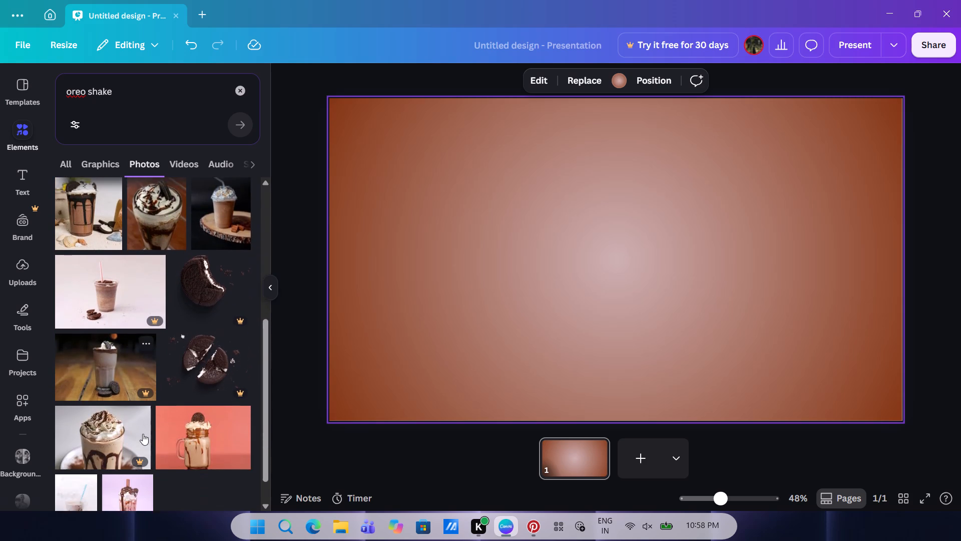
scroll(143, 434, down, 3)
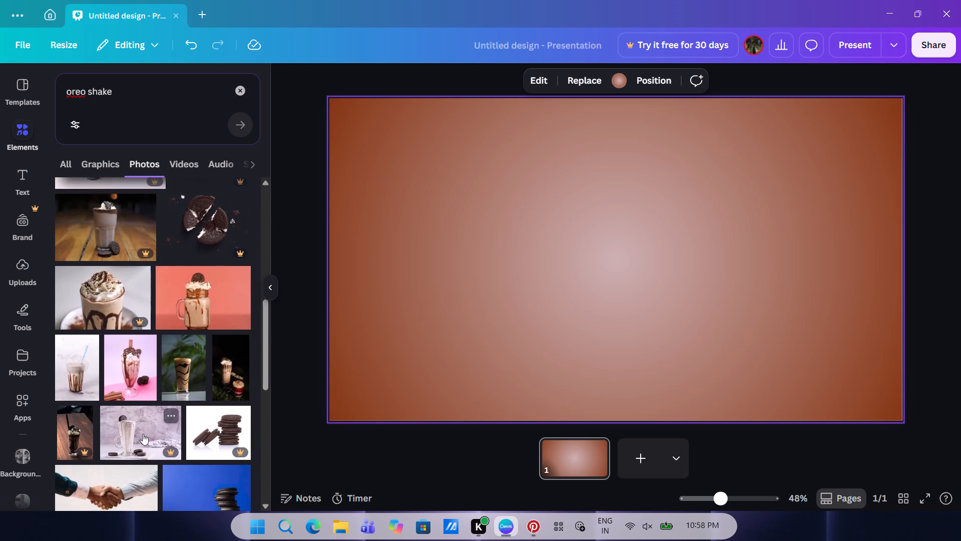
scroll(143, 434, down, 1)
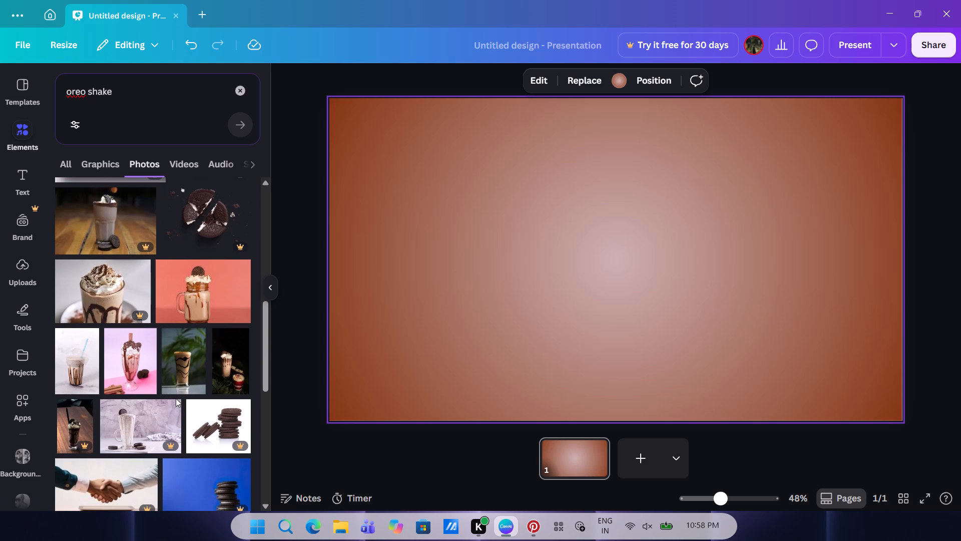
scroll(176, 398, down, 3)
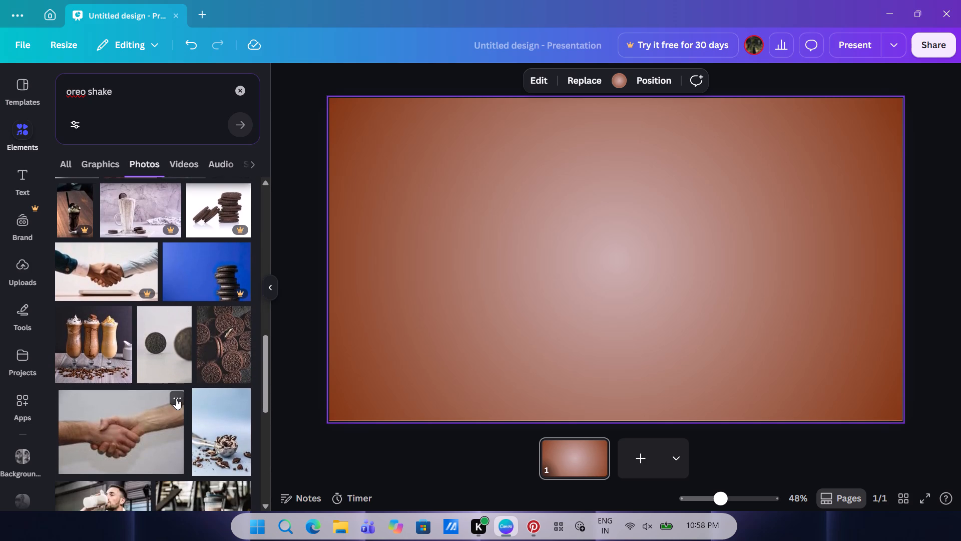
scroll(176, 398, down, 3)
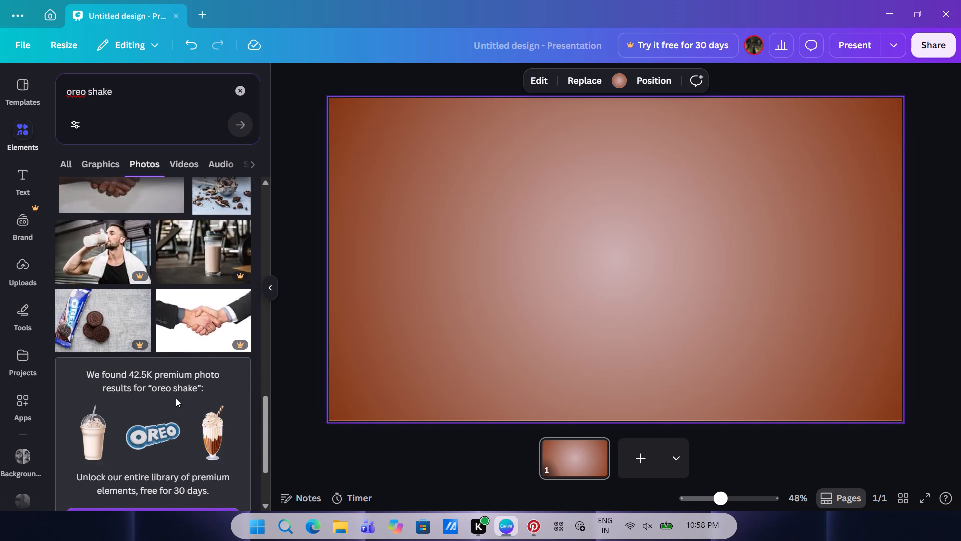
scroll(176, 398, down, 3)
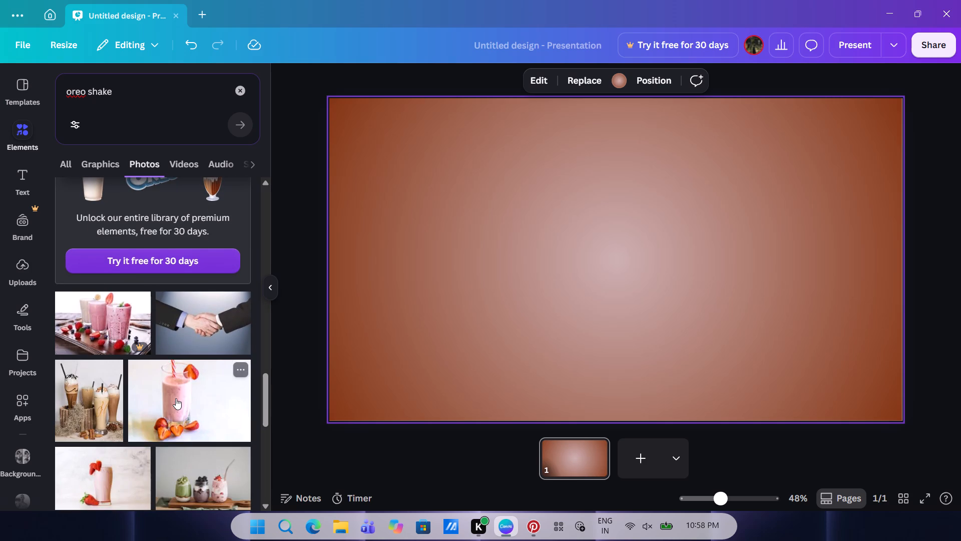
scroll(176, 398, up, 5)
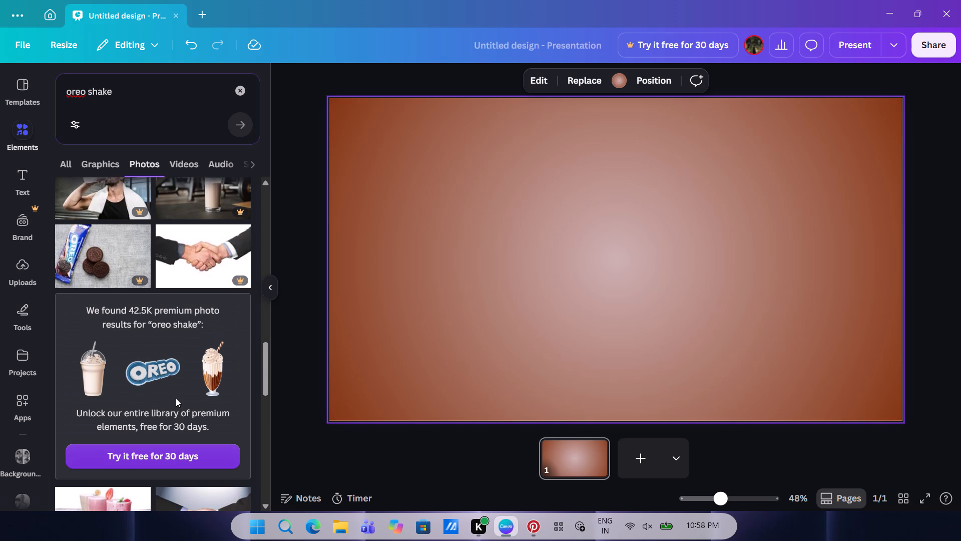
scroll(176, 398, up, 9)
scroll(206, 386, down, 1)
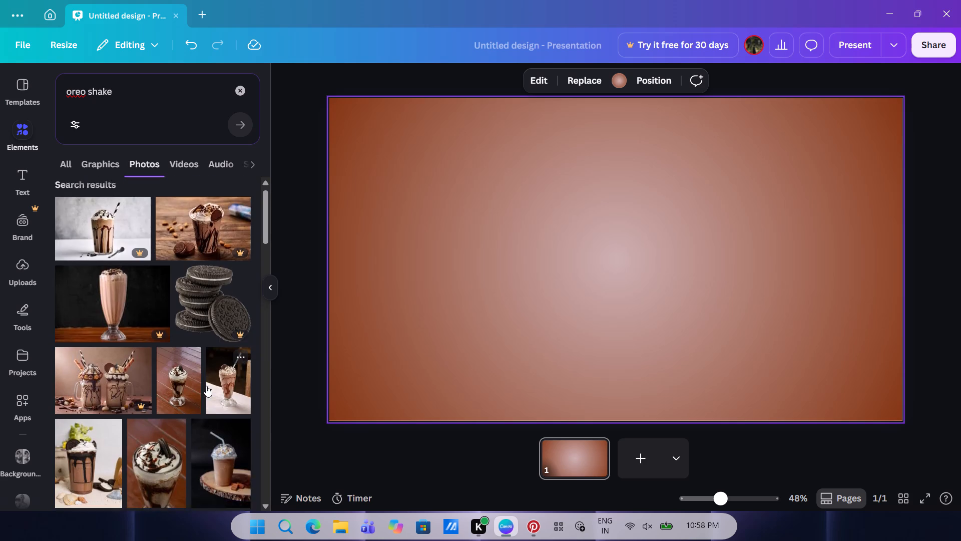
scroll(206, 386, down, 3)
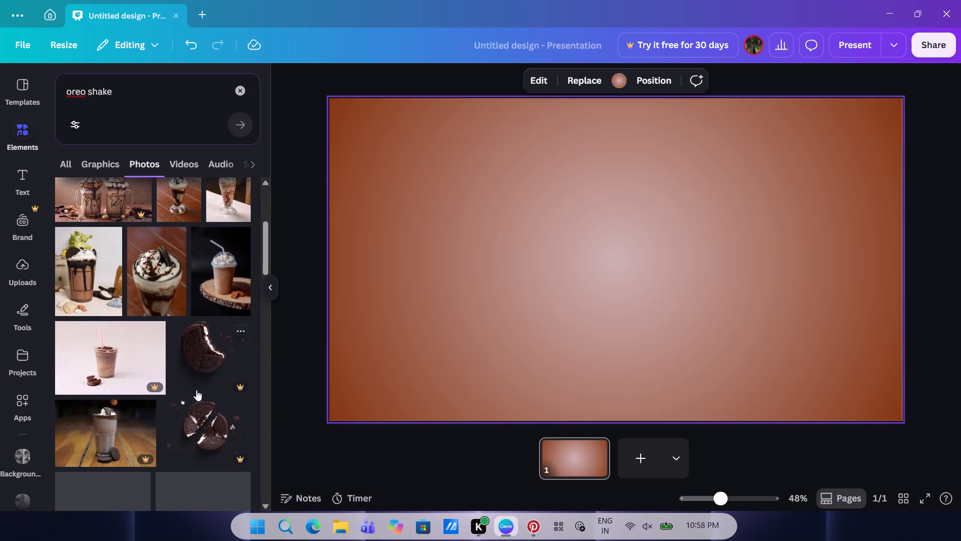
click(219, 285)
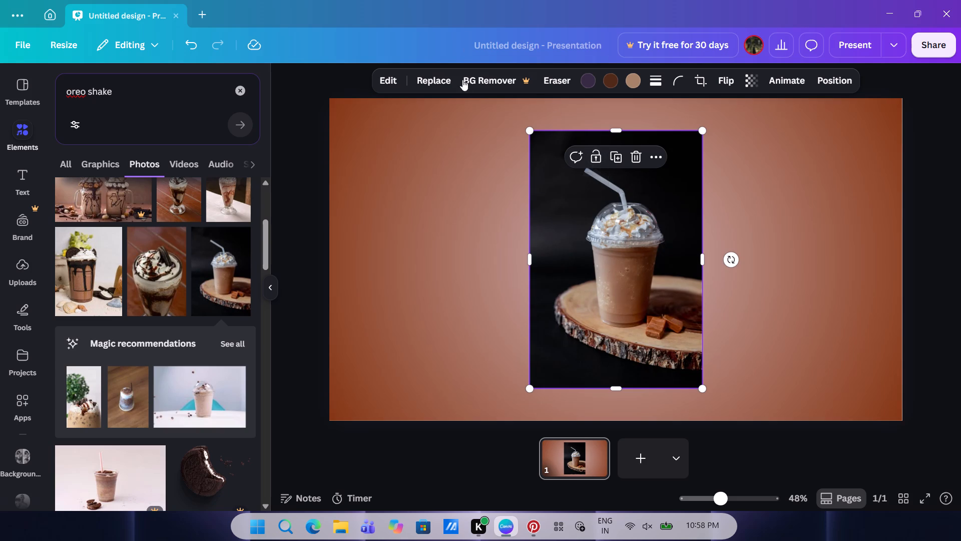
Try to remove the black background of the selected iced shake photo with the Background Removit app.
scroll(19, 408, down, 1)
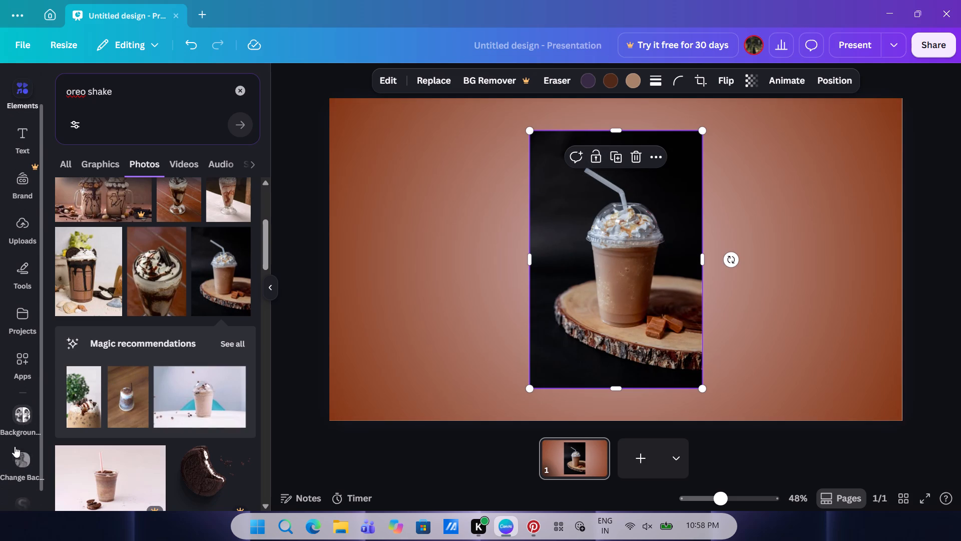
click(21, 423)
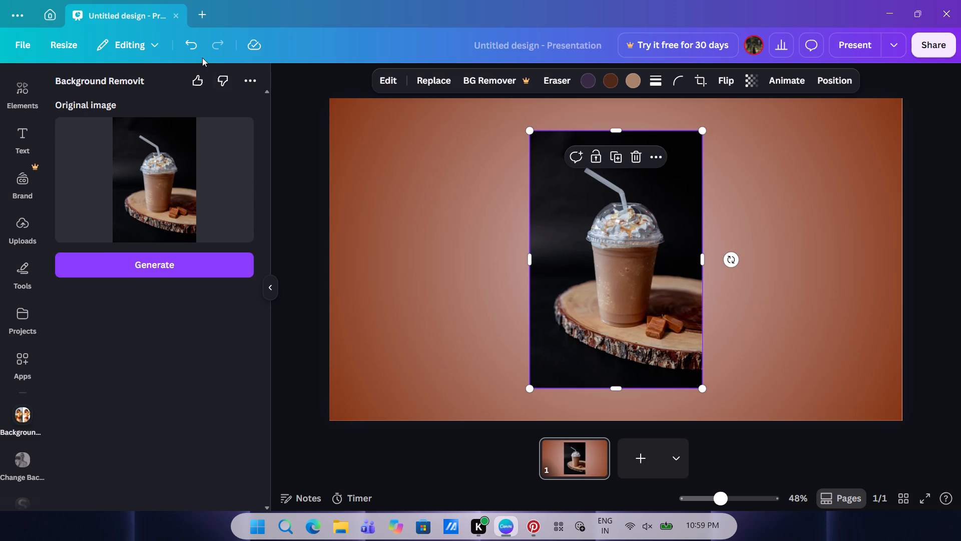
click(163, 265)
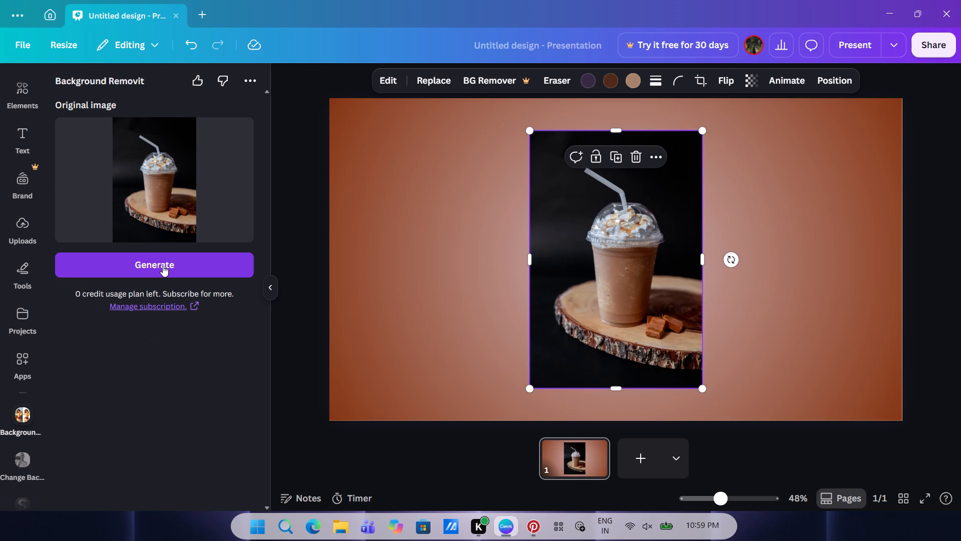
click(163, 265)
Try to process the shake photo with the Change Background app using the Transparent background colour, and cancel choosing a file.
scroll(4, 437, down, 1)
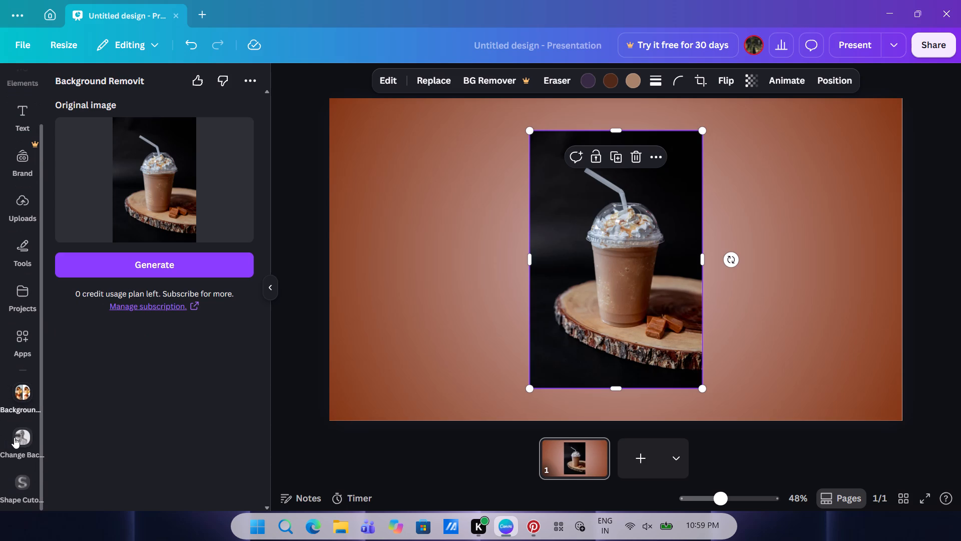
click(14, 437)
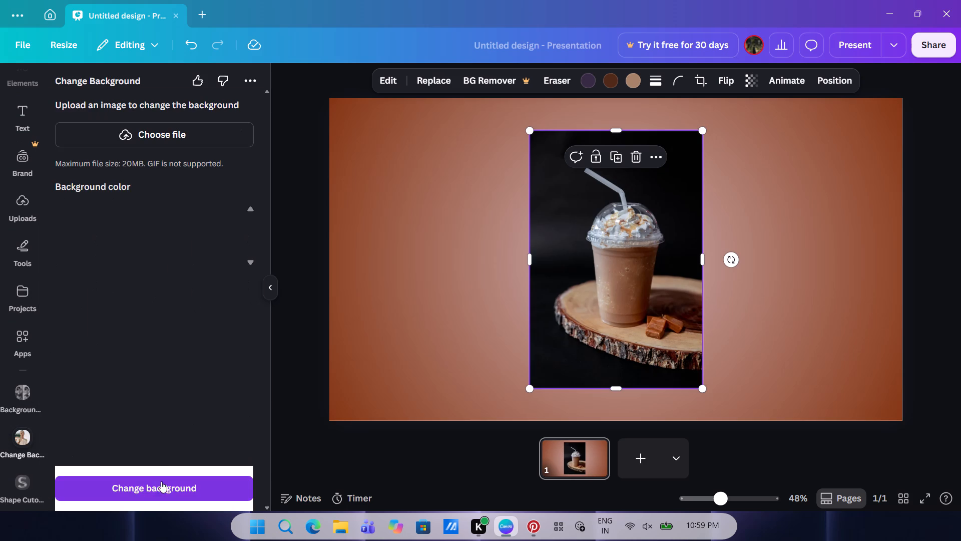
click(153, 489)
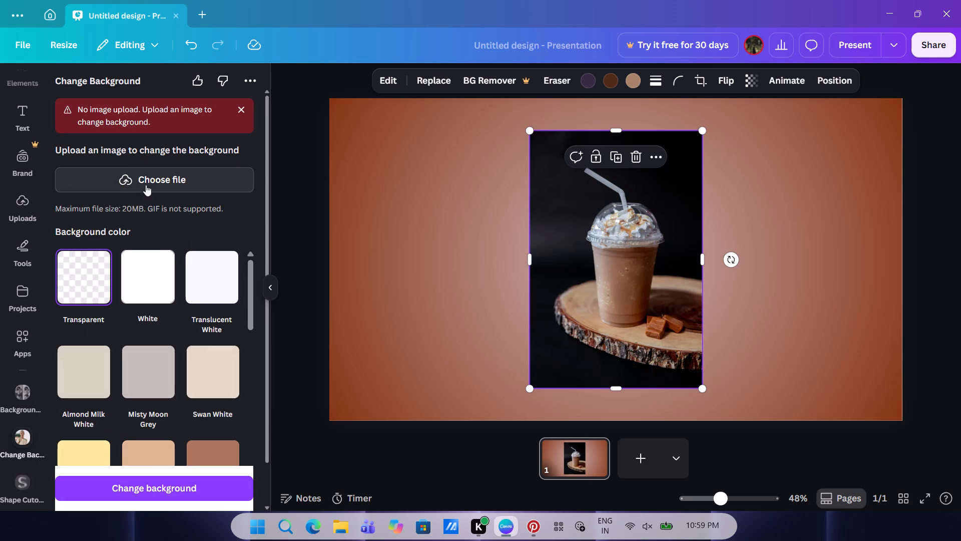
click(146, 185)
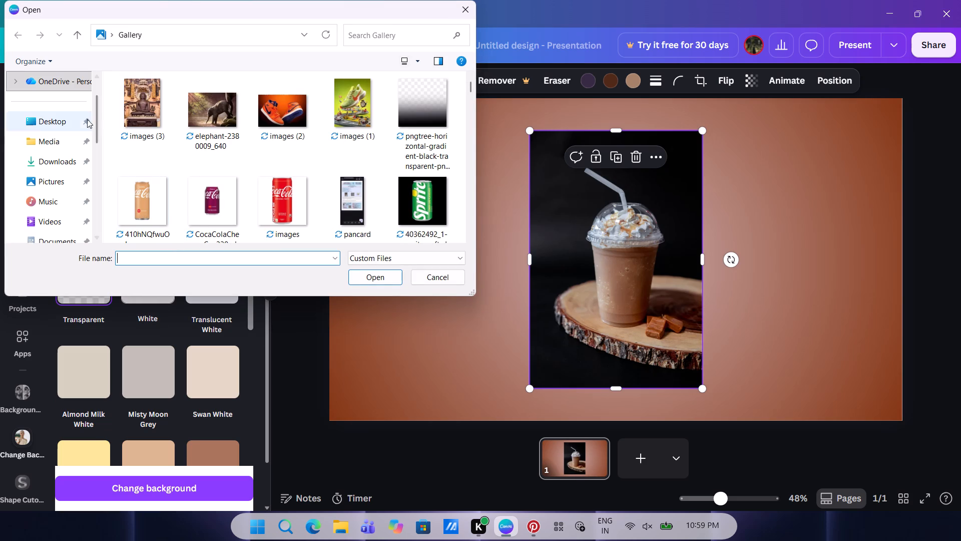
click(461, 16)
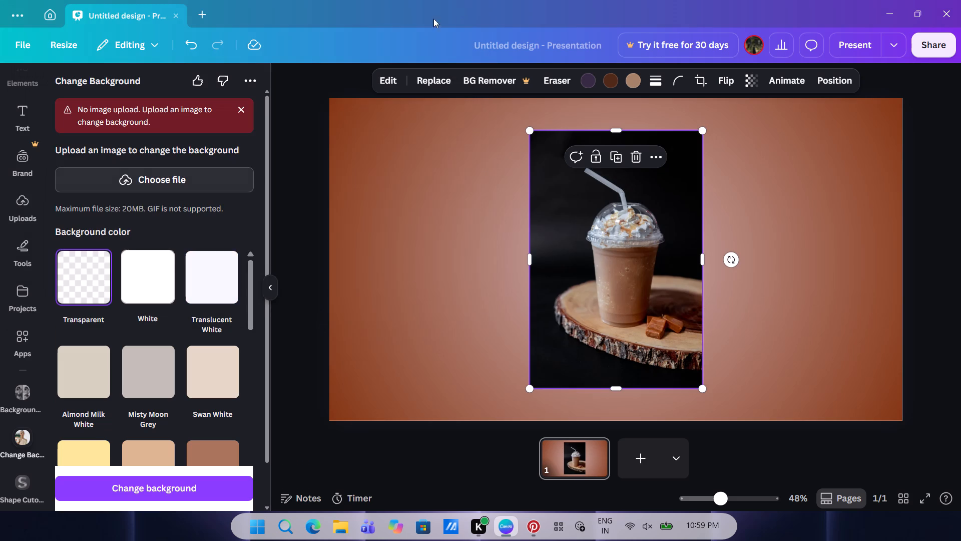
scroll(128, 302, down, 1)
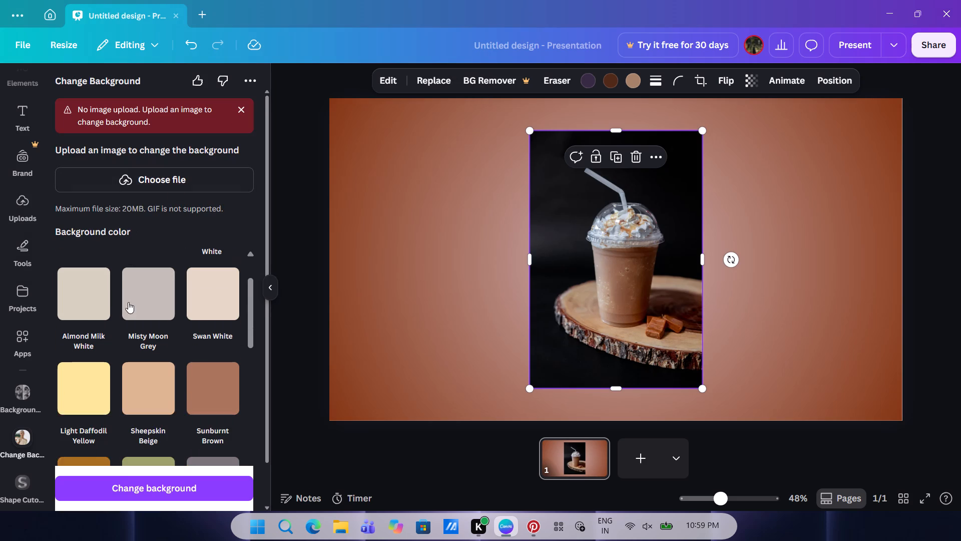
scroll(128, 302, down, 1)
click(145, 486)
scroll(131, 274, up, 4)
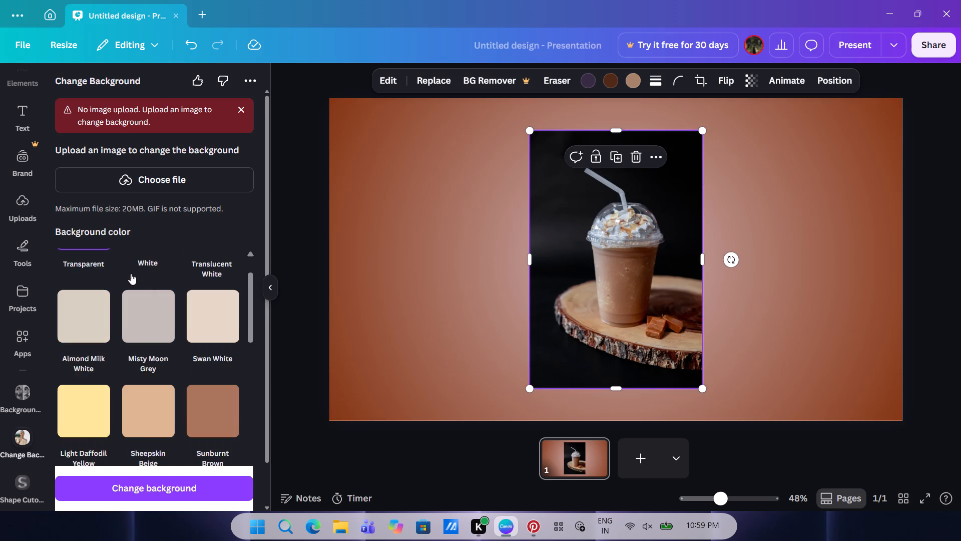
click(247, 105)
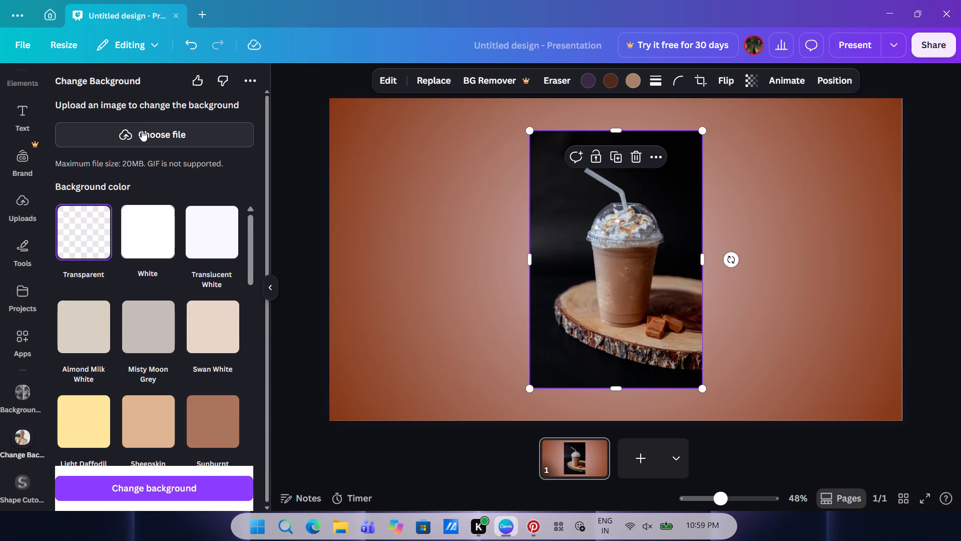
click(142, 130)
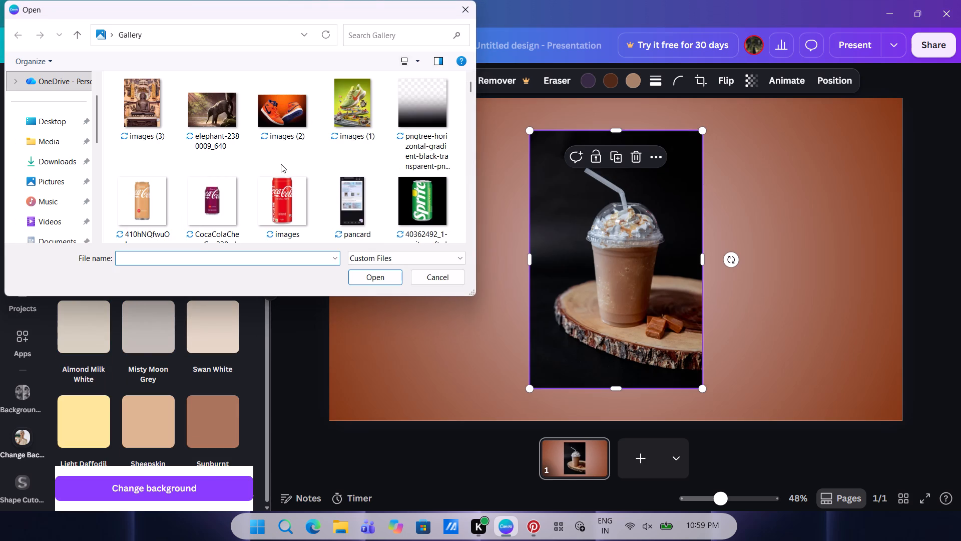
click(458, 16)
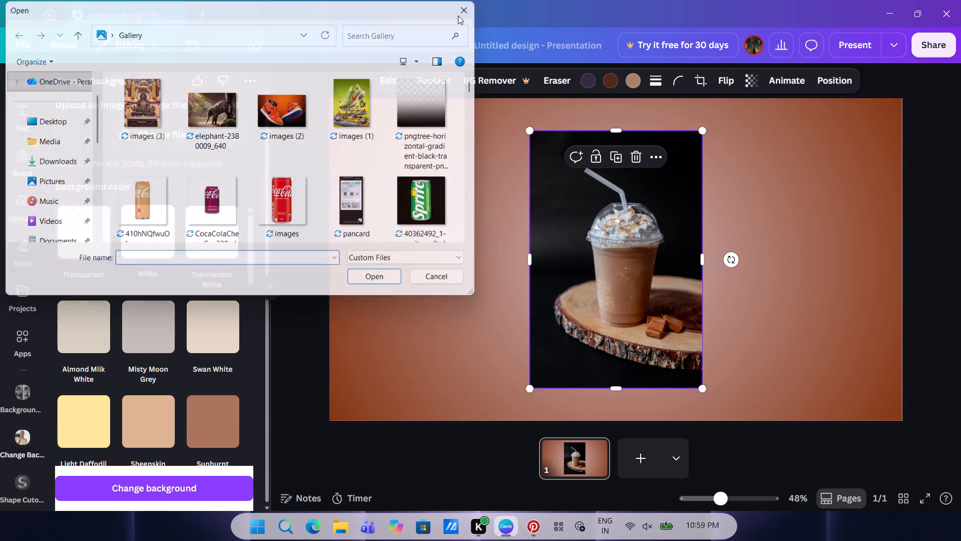
Search the Canva apps for "back", pick the Background Eraser suggestion and open the Background Eraser app.
scroll(16, 387, down, 1)
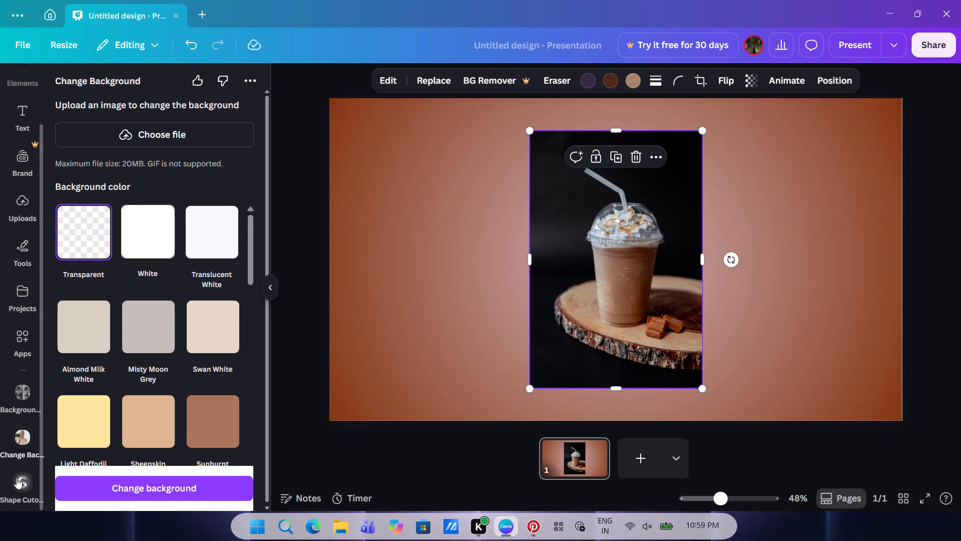
scroll(17, 478, down, 1)
scroll(58, 267, down, 1)
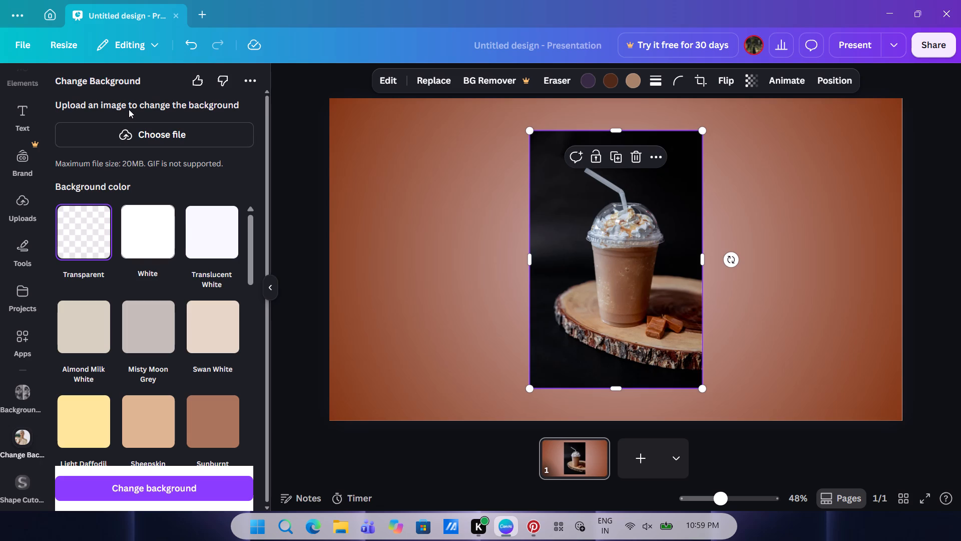
click(24, 345)
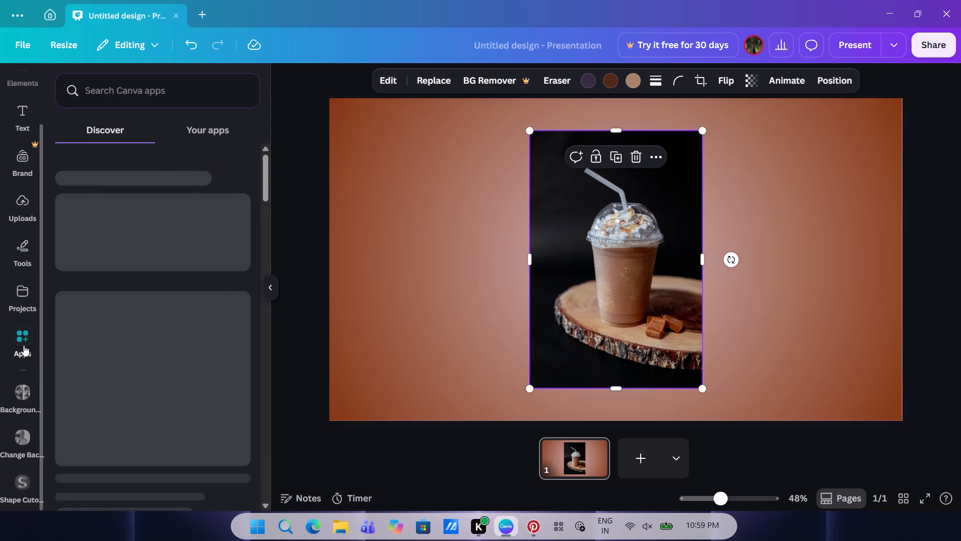
click(145, 107)
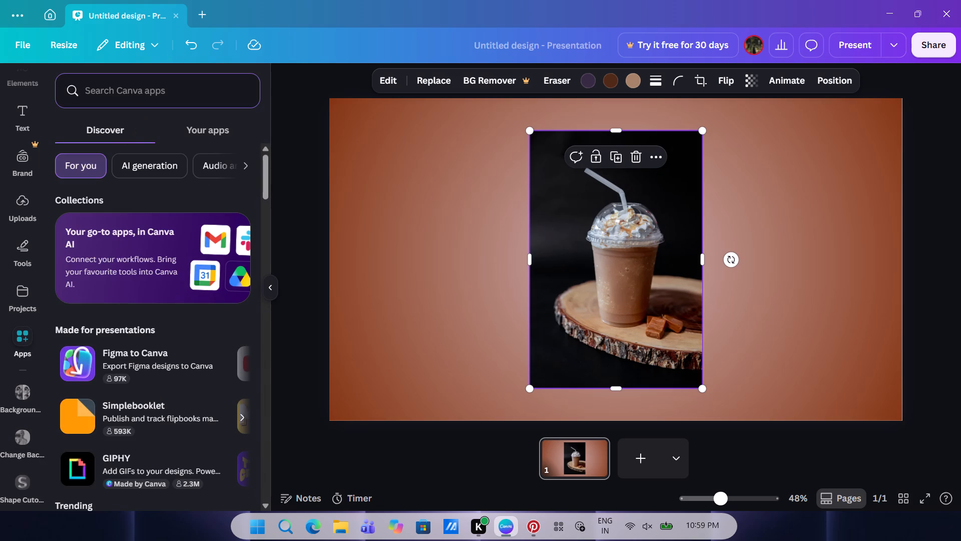
text(bak)
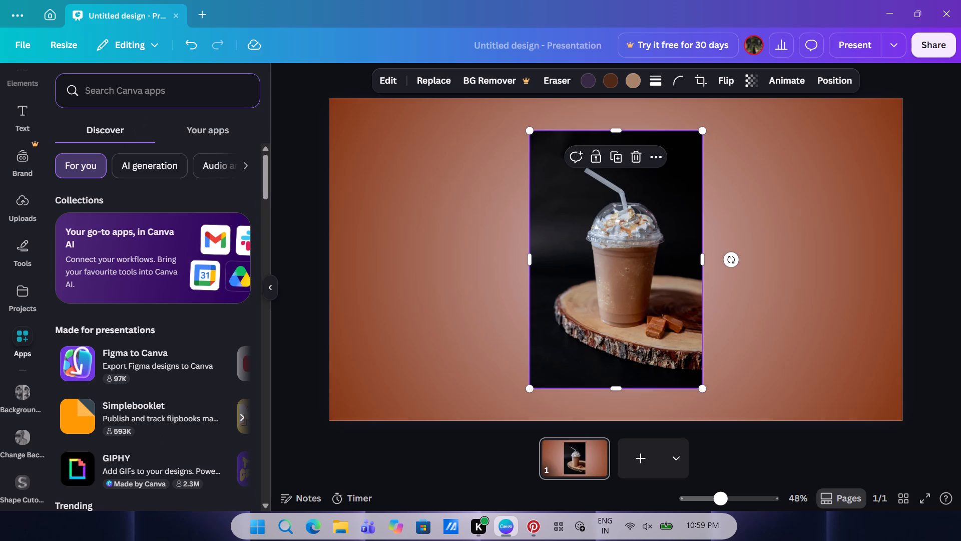
click(150, 96)
text(back)
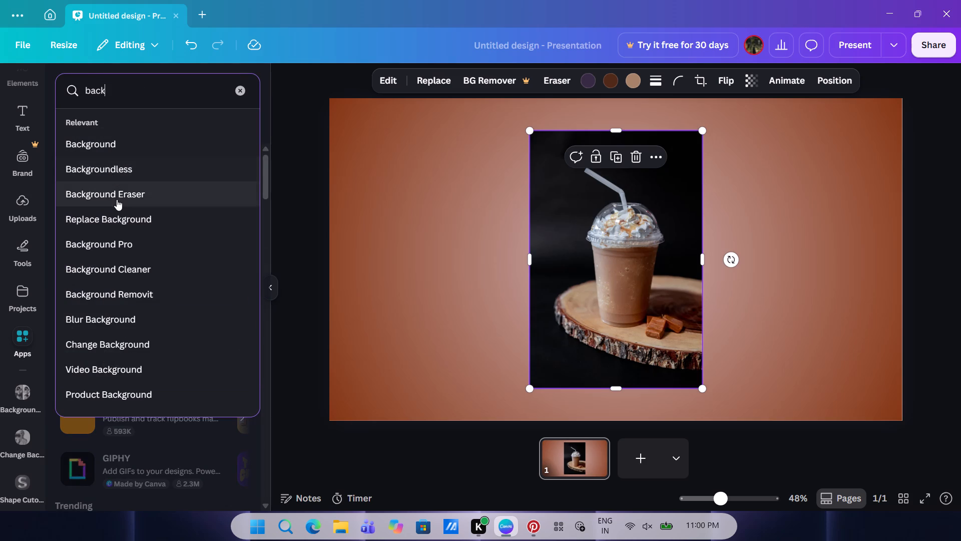
click(117, 199)
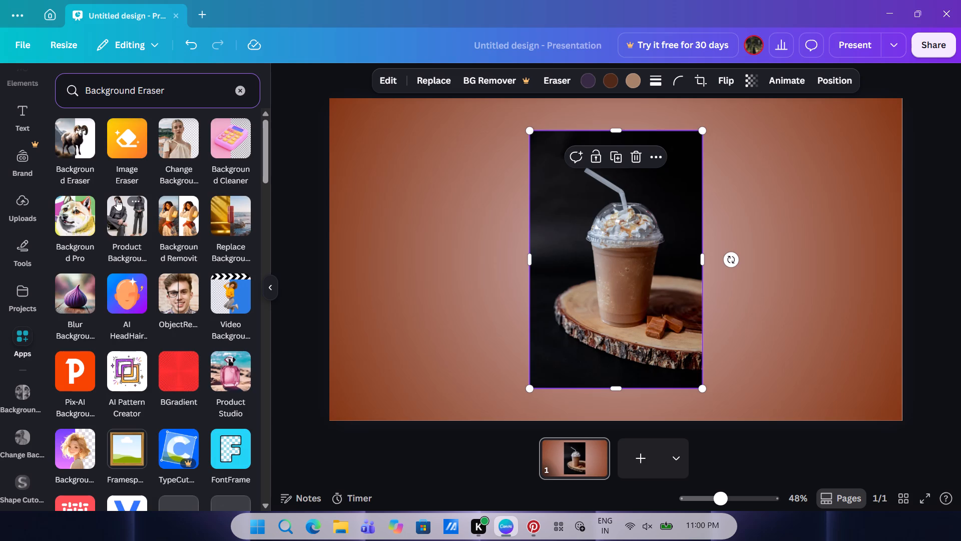
click(74, 149)
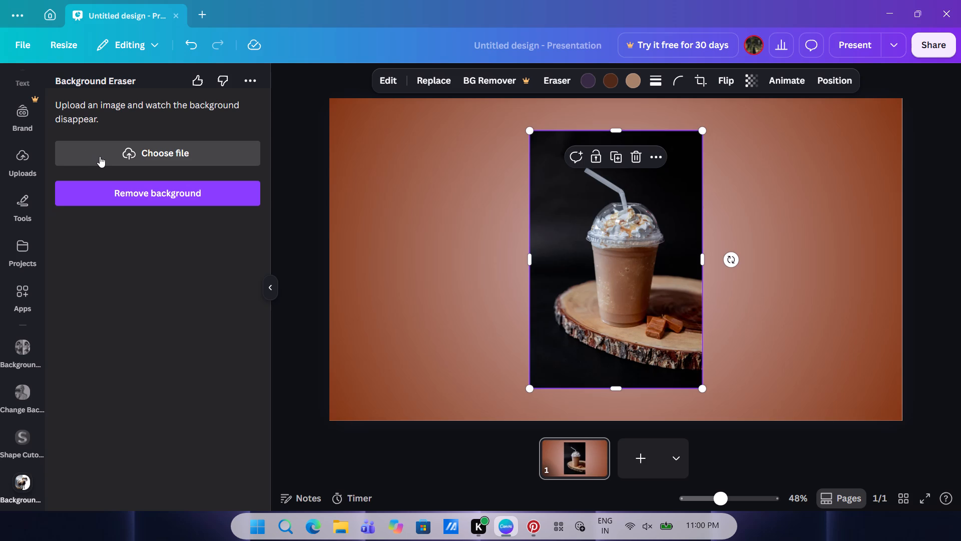
Leave Canva for the desktop, launch Google Chrome and dismiss the pop-up window over its new tab page.
click(530, 525)
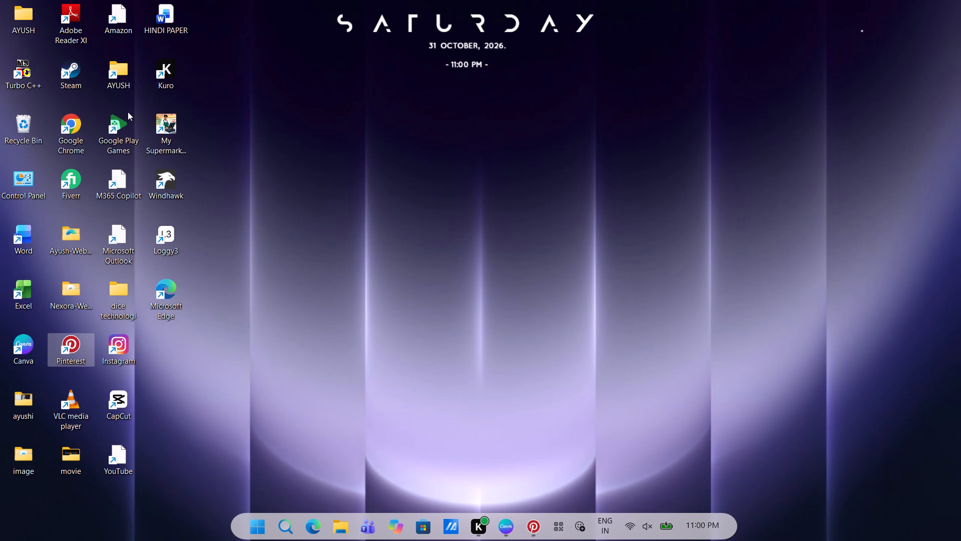
drag(85, 137, 78, 142)
double_click(78, 142)
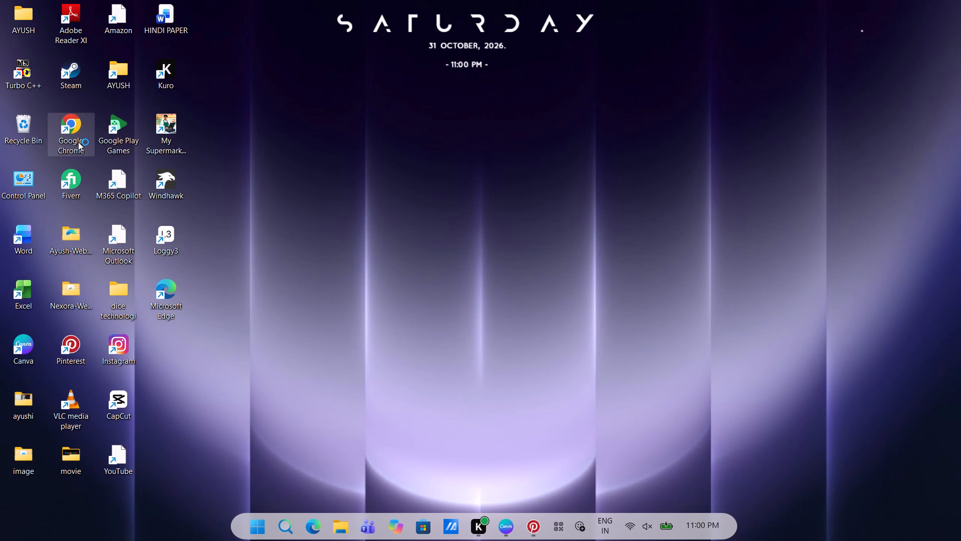
scroll(78, 142, up, 2)
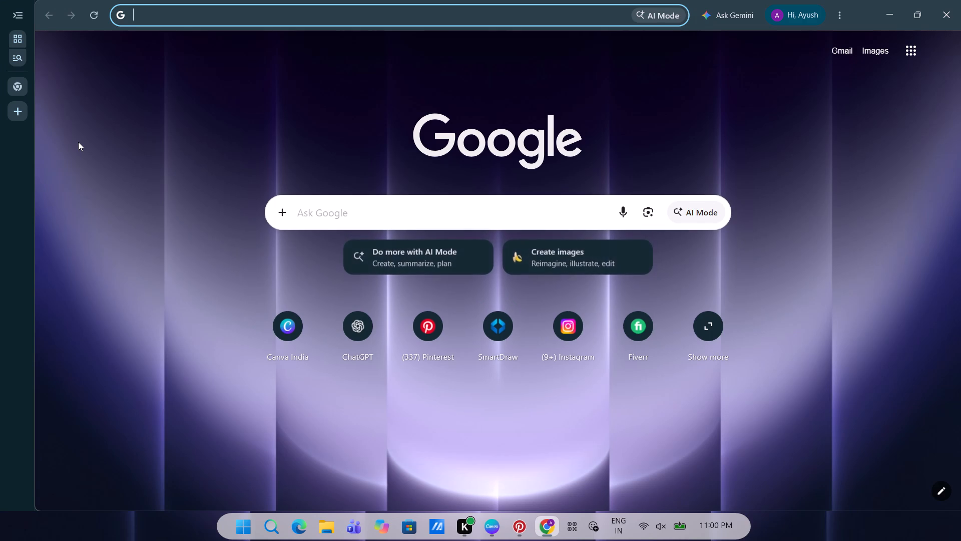
scroll(78, 142, up, 1)
scroll(78, 142, down, 2)
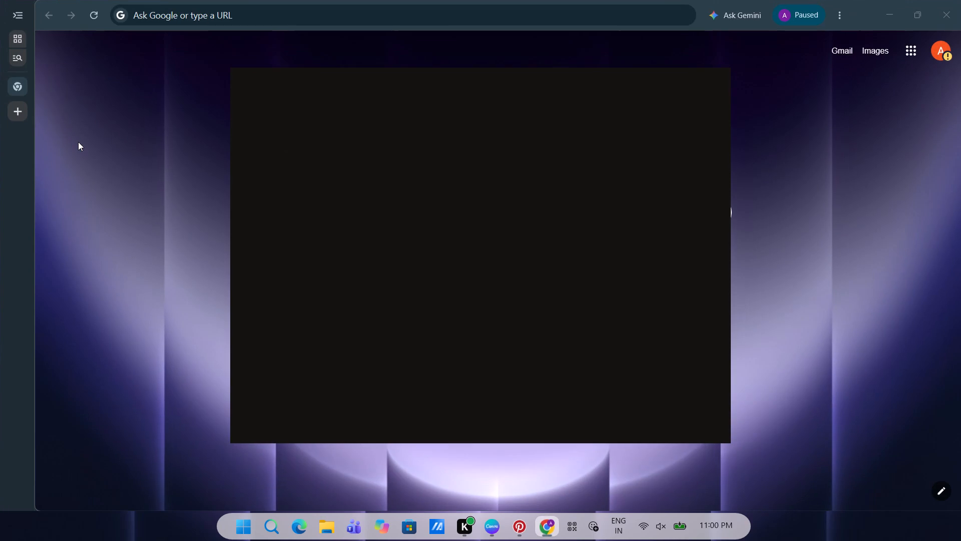
click(195, 119)
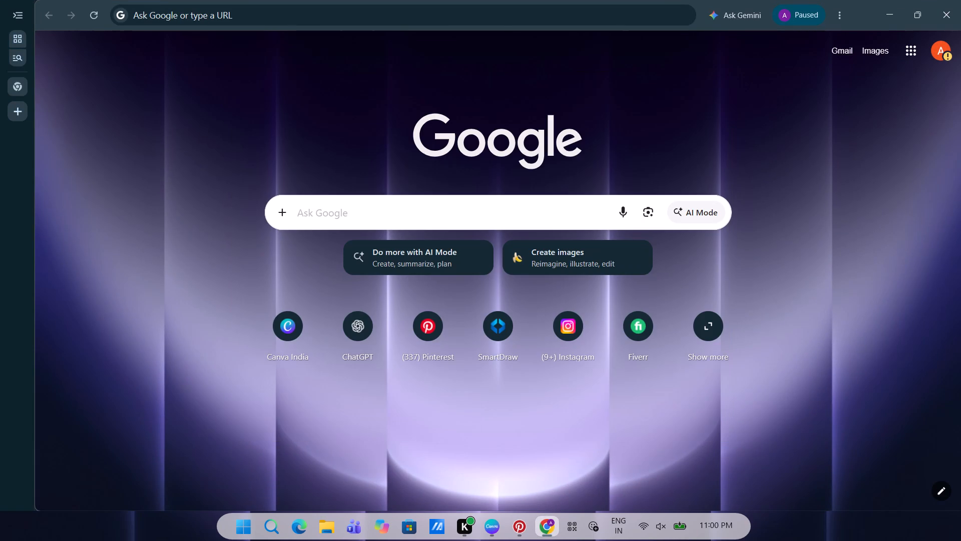
Search Google for "oreo shake" and show the image results.
click(414, 204)
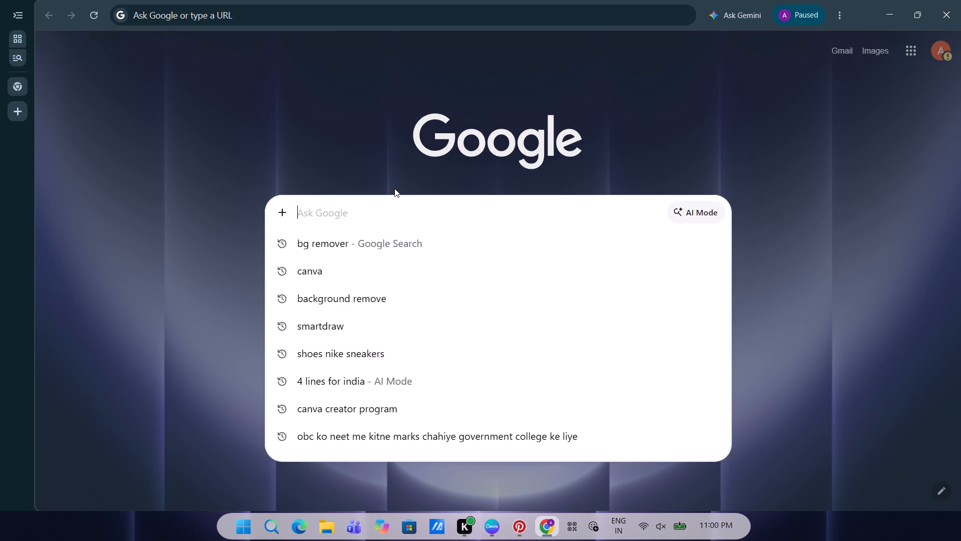
text(orea)
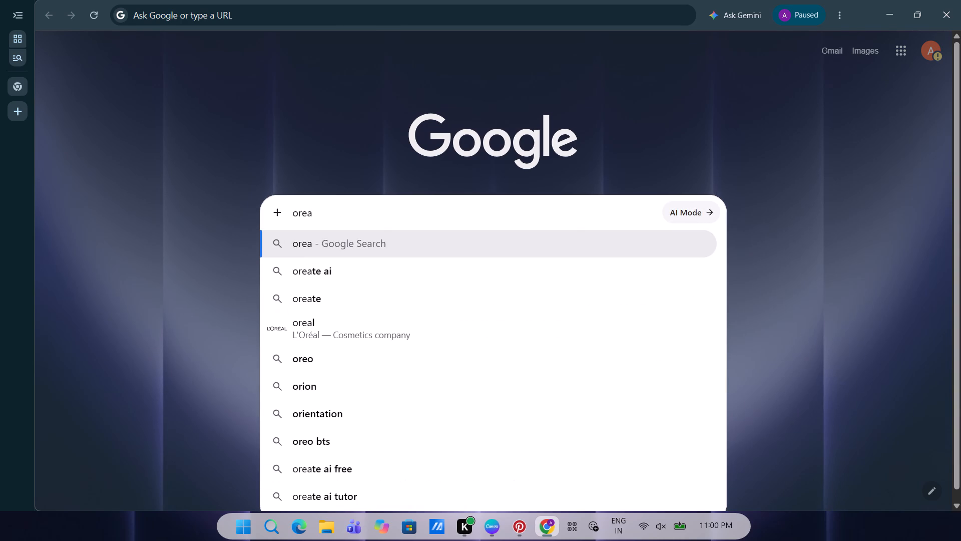
key(BackSpace)
key(p)
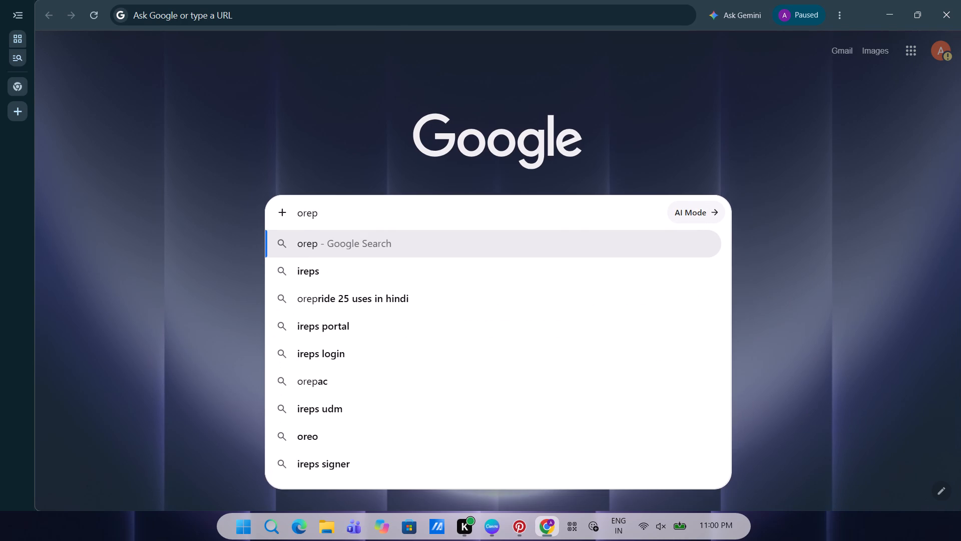
key(BackSpace)
text(o shake)
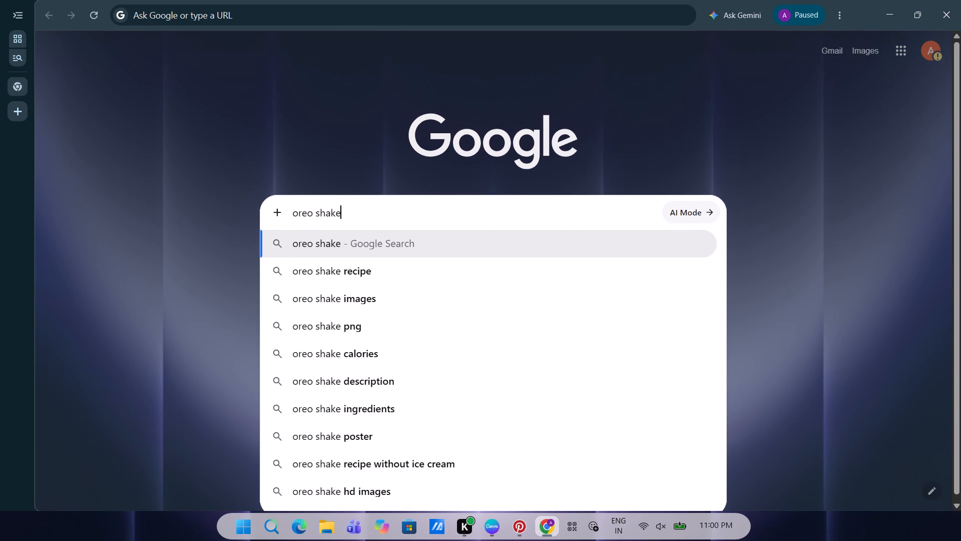
key(Return)
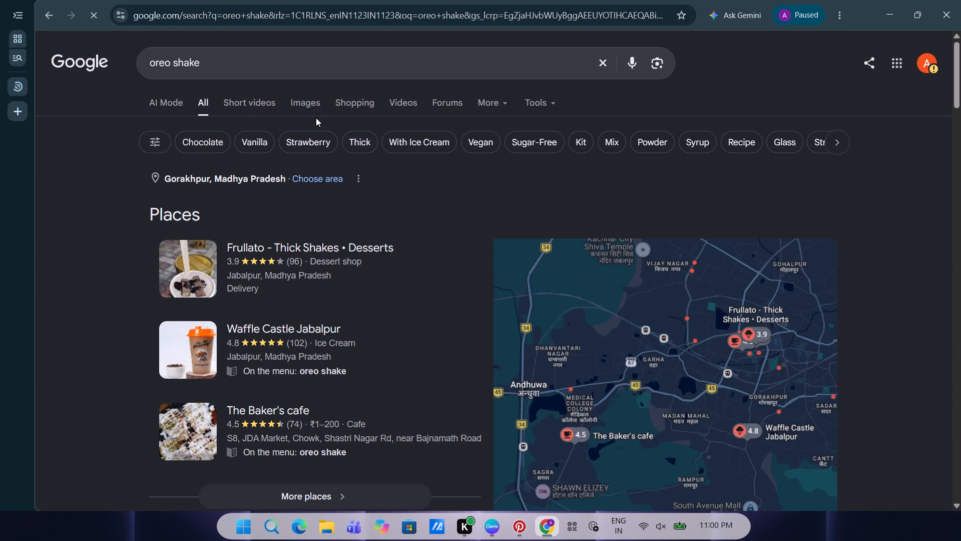
click(309, 108)
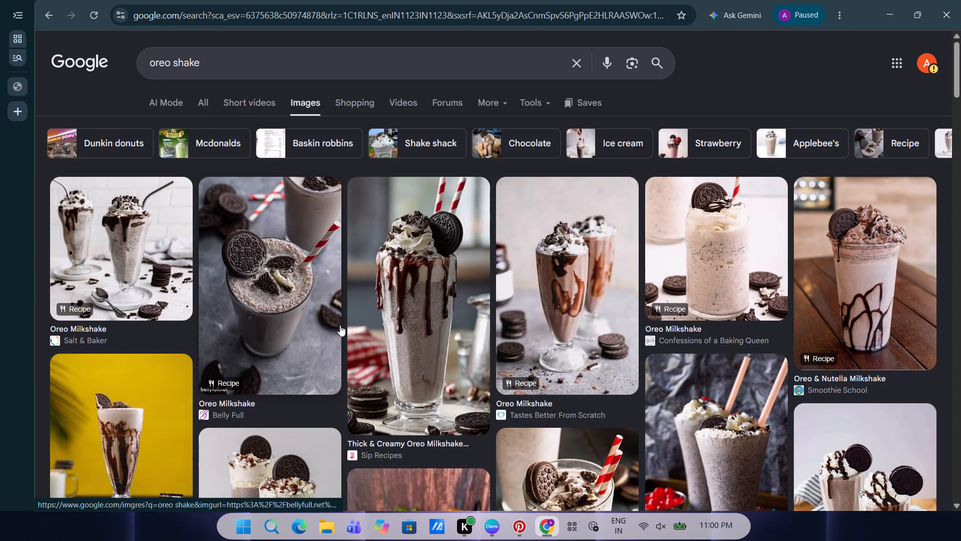
Find the Lord Petrick "Choco Oreo Shake" picture among the image results and save it as a JPEG in the Pictures folder.
scroll(341, 326, down, 1)
scroll(442, 355, down, 1)
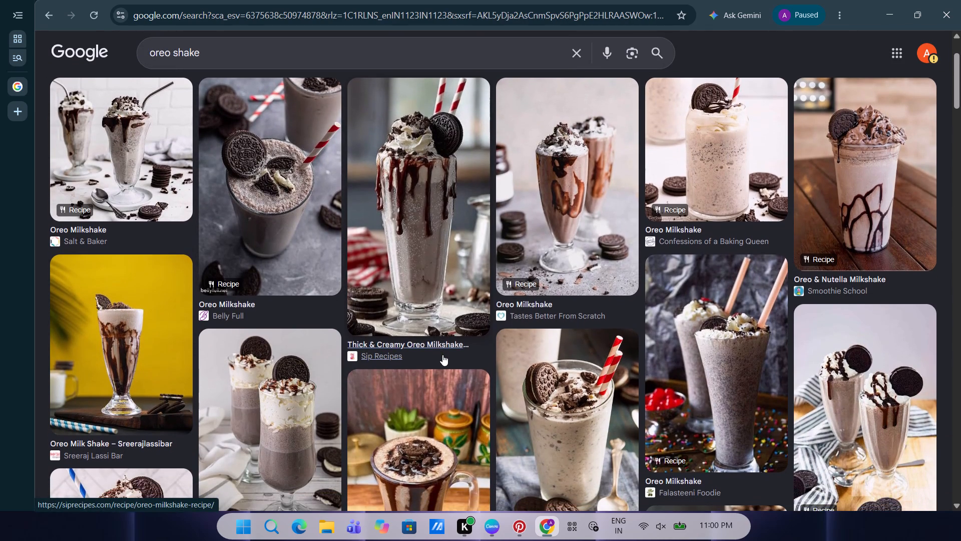
scroll(408, 386, down, 3)
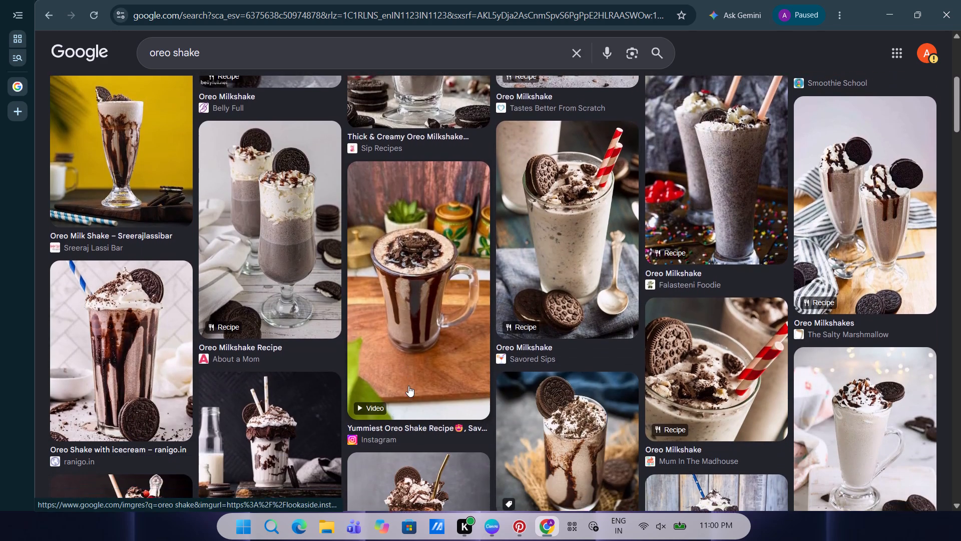
scroll(408, 386, down, 2)
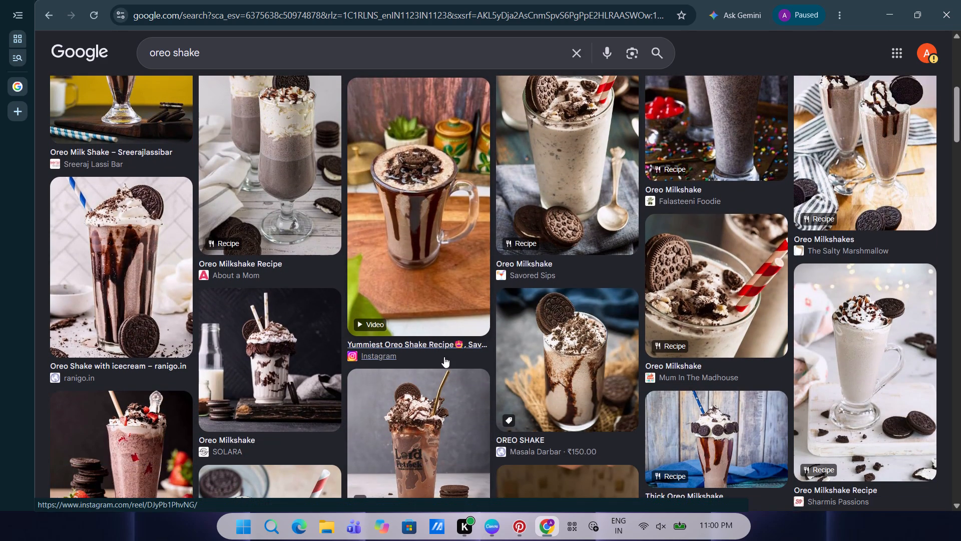
scroll(440, 325, down, 1)
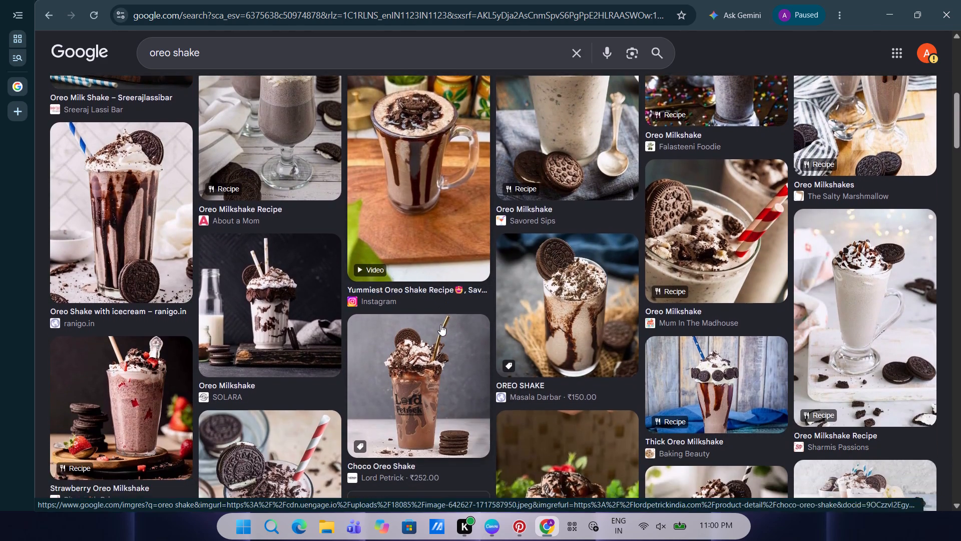
scroll(440, 325, down, 1)
click(418, 267)
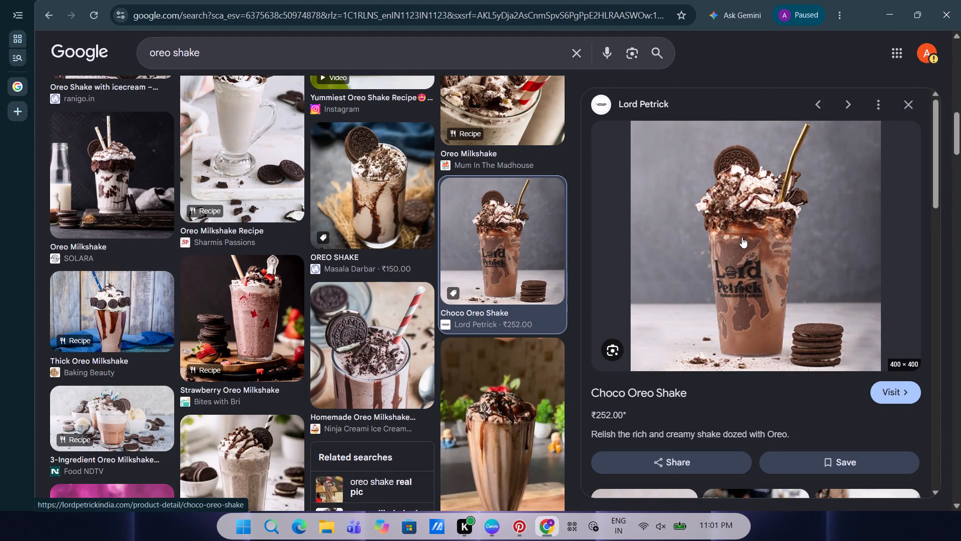
right_click(742, 237)
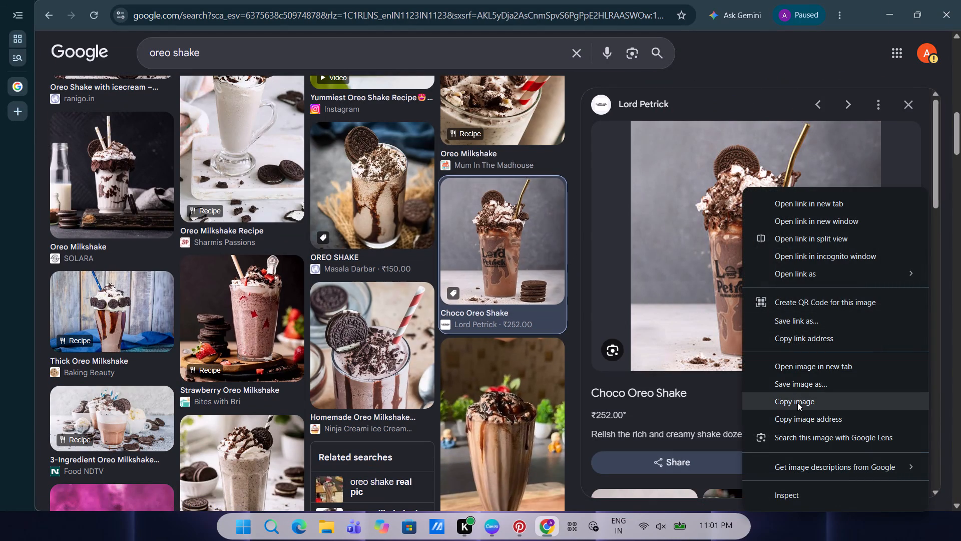
click(808, 390)
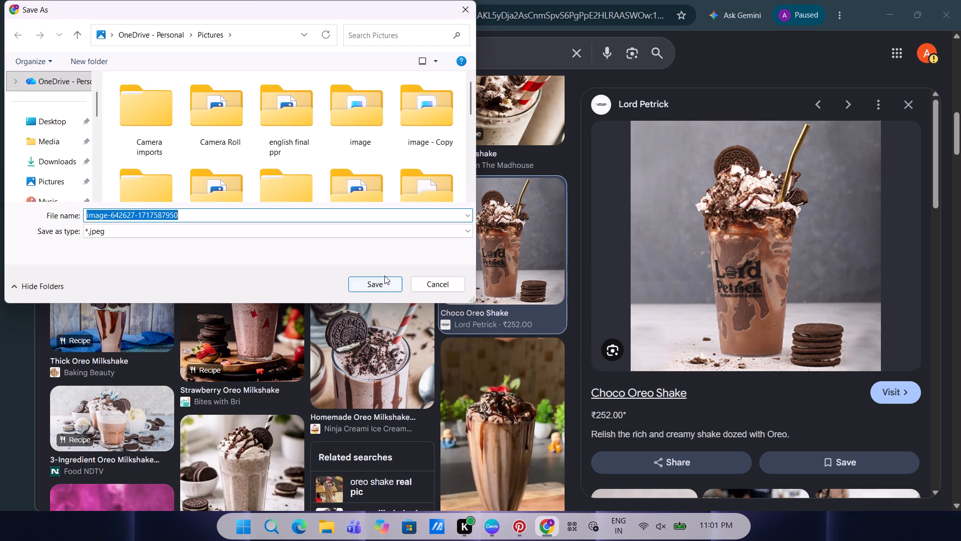
click(381, 284)
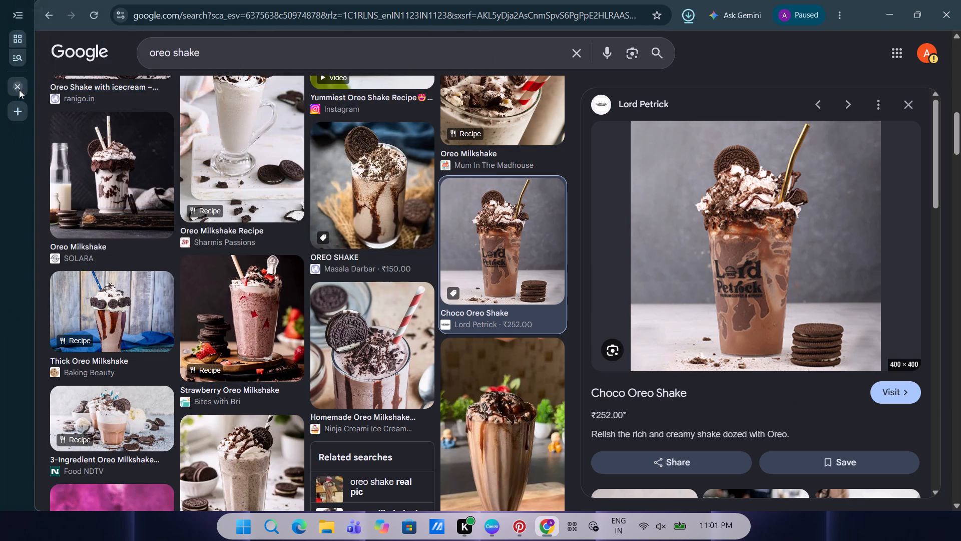
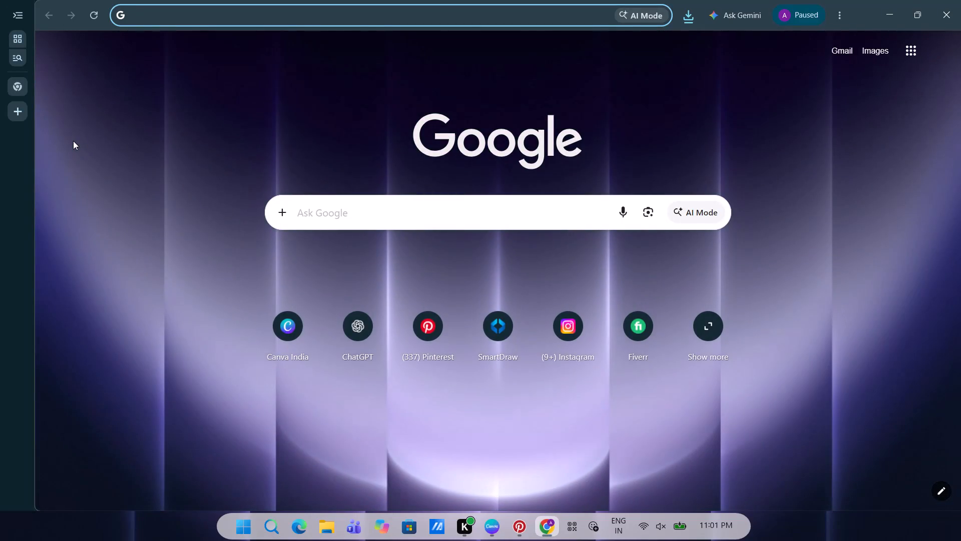
Search Google for "bg remover" from the recent searches and open the remove.bg website.
click(344, 221)
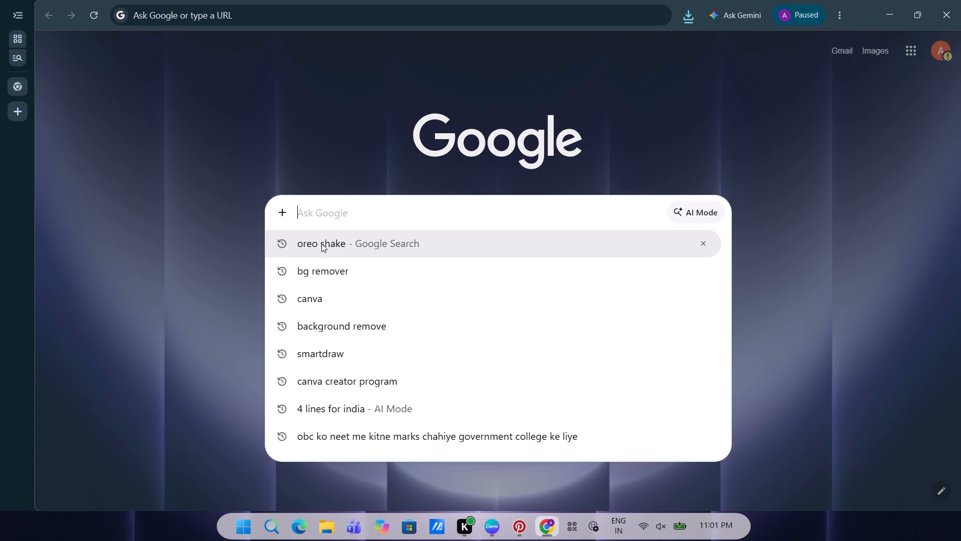
click(313, 261)
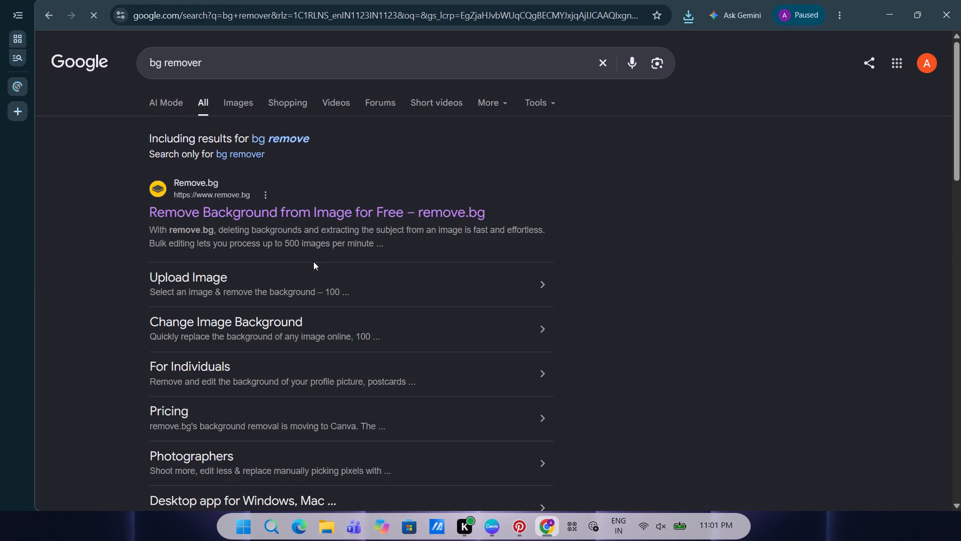
click(274, 216)
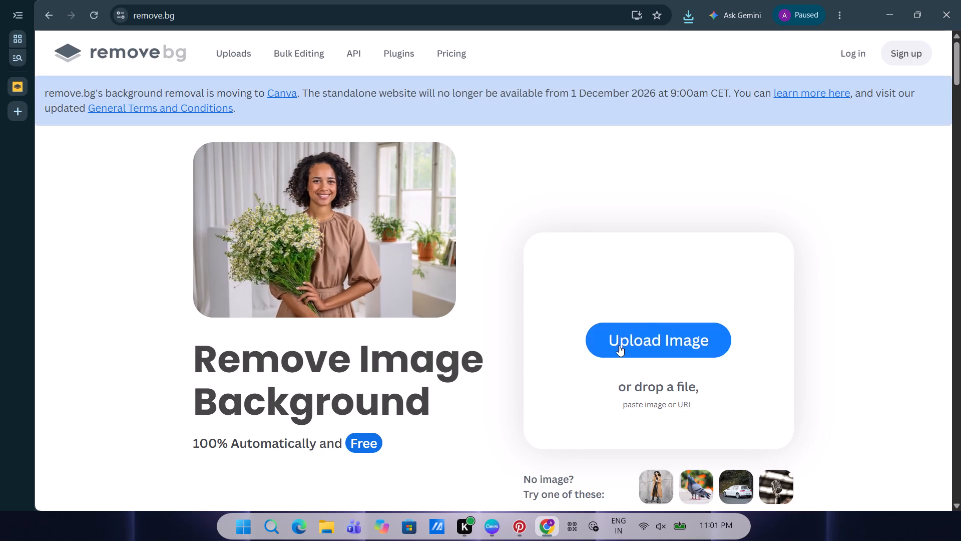
Upload the saved Oreo shake picture from the Gallery folder to remove.bg for background removal.
click(619, 345)
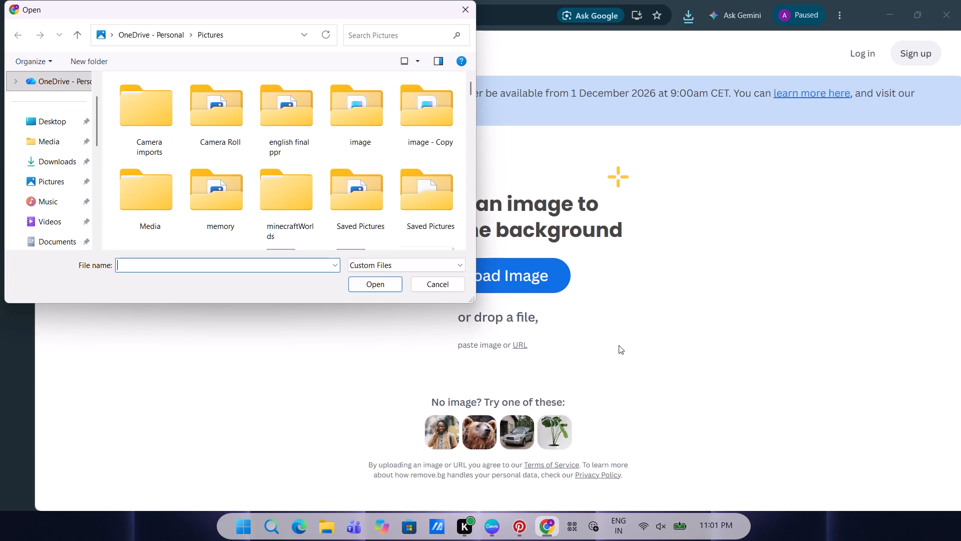
click(33, 155)
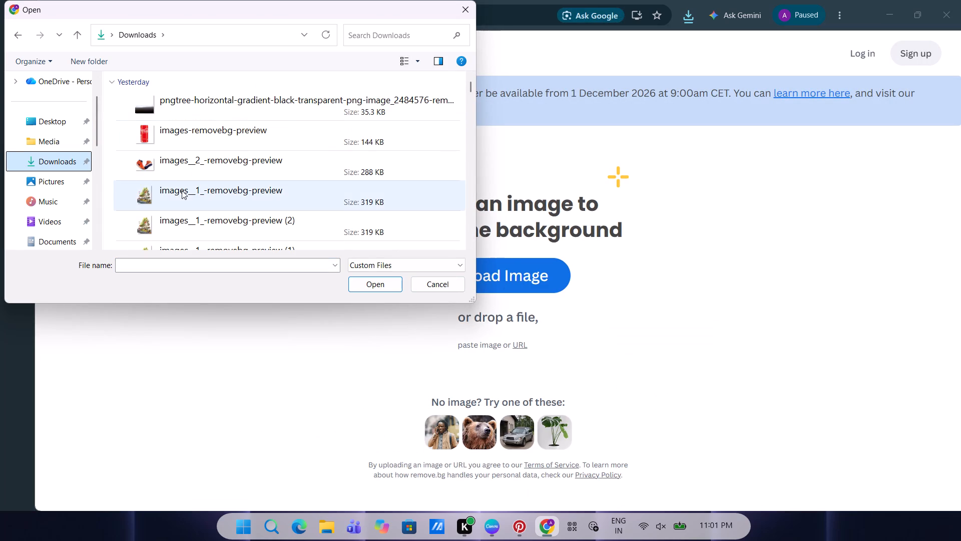
scroll(182, 190, down, 1)
scroll(165, 169, up, 1)
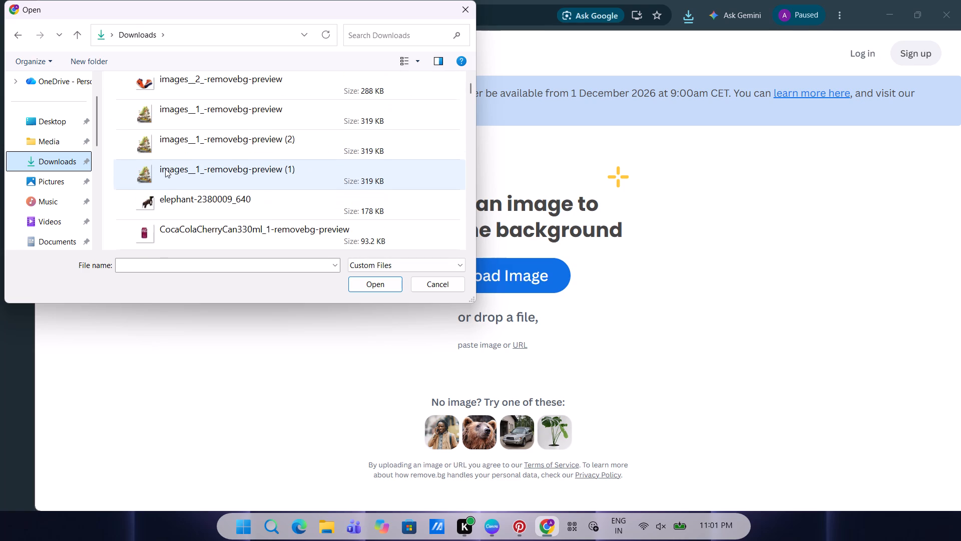
scroll(165, 169, up, 1)
scroll(157, 227, up, 1)
scroll(172, 162, down, 1)
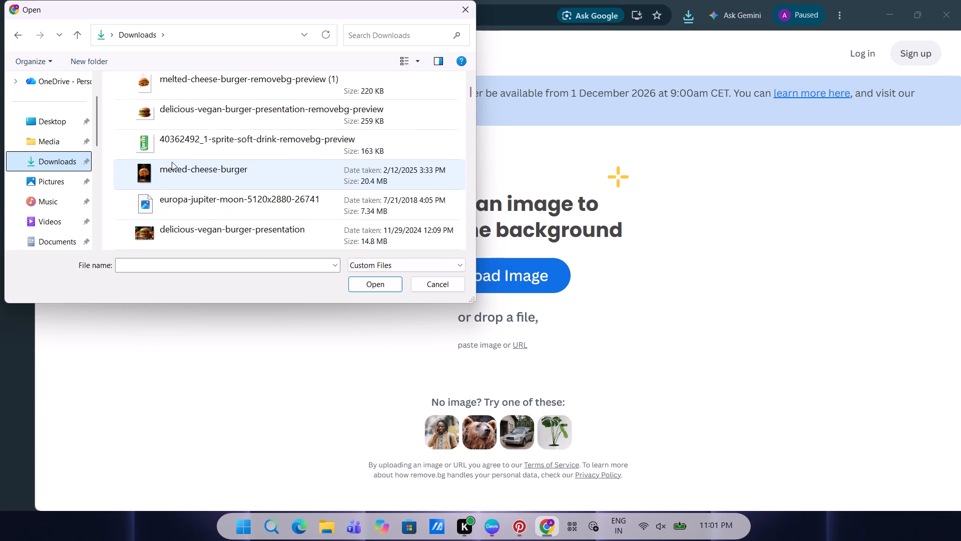
scroll(172, 162, down, 1)
scroll(170, 133, up, 1)
scroll(25, 215, down, 1)
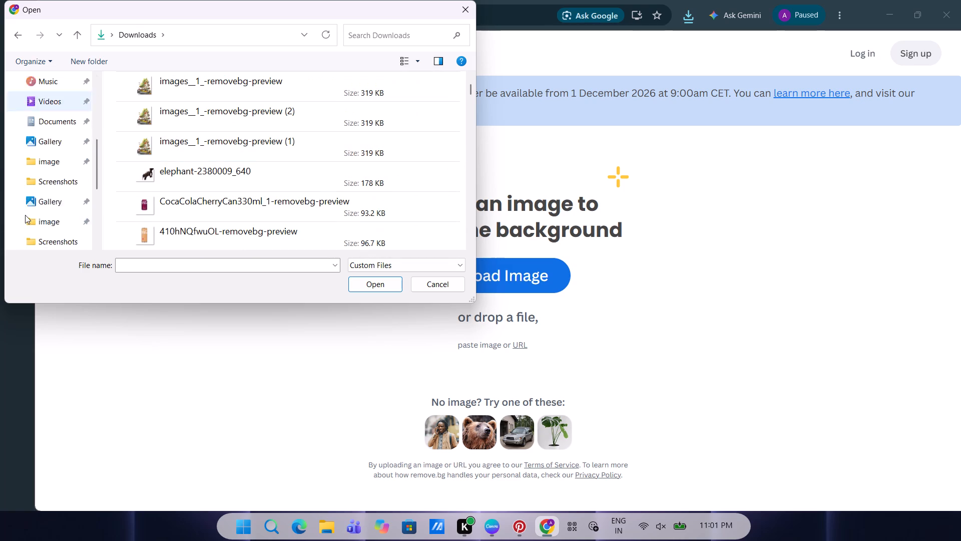
scroll(25, 215, down, 1)
click(51, 85)
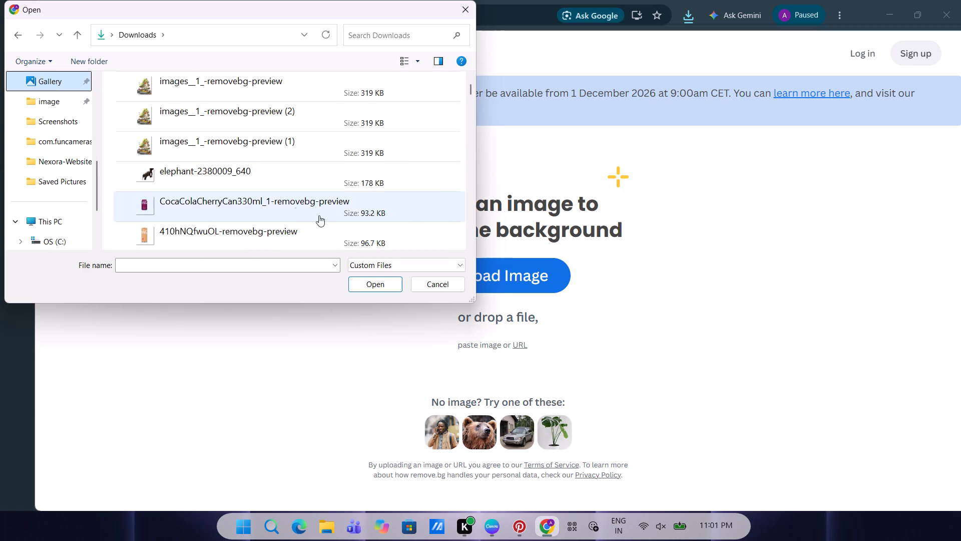
double_click(168, 108)
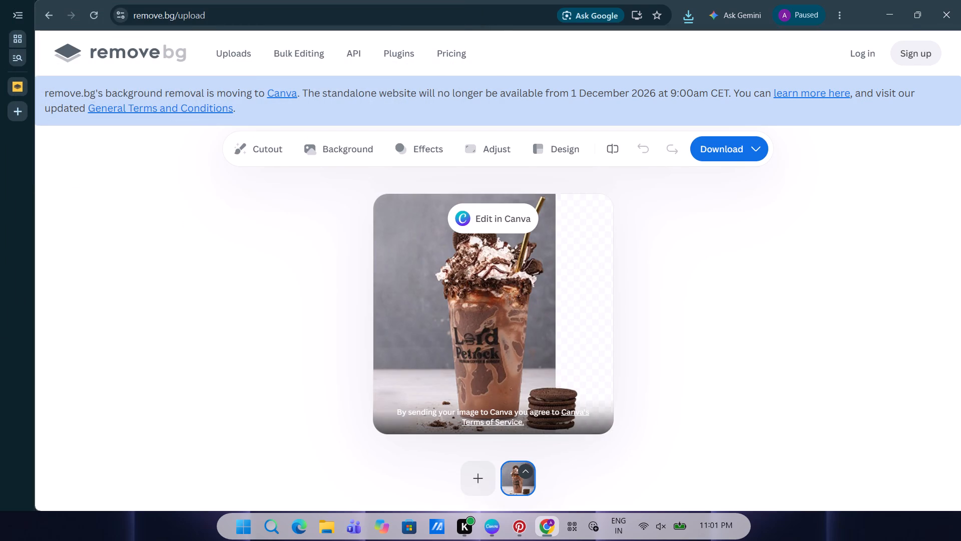
Download the background-free Oreo shake as the free 400 x 400 preview.
click(719, 153)
click(683, 183)
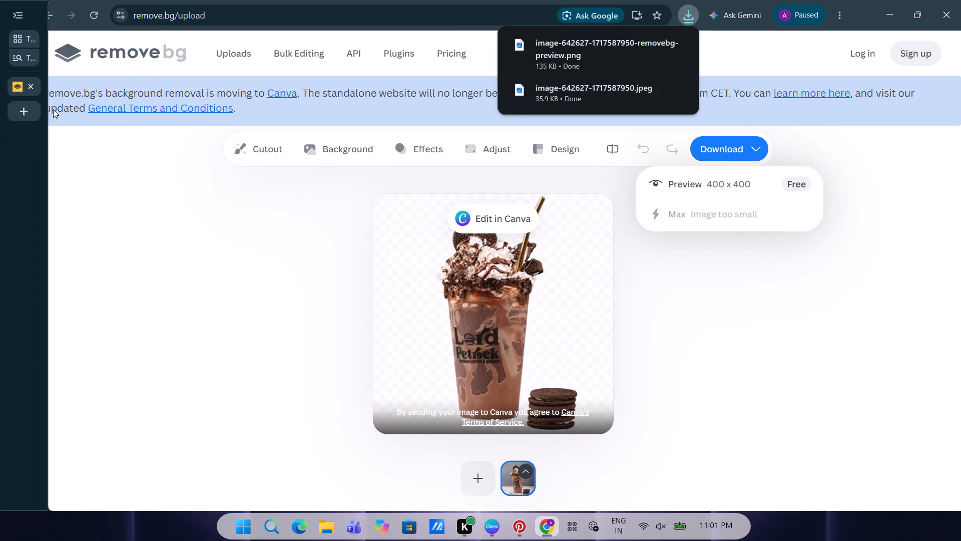
click(502, 528)
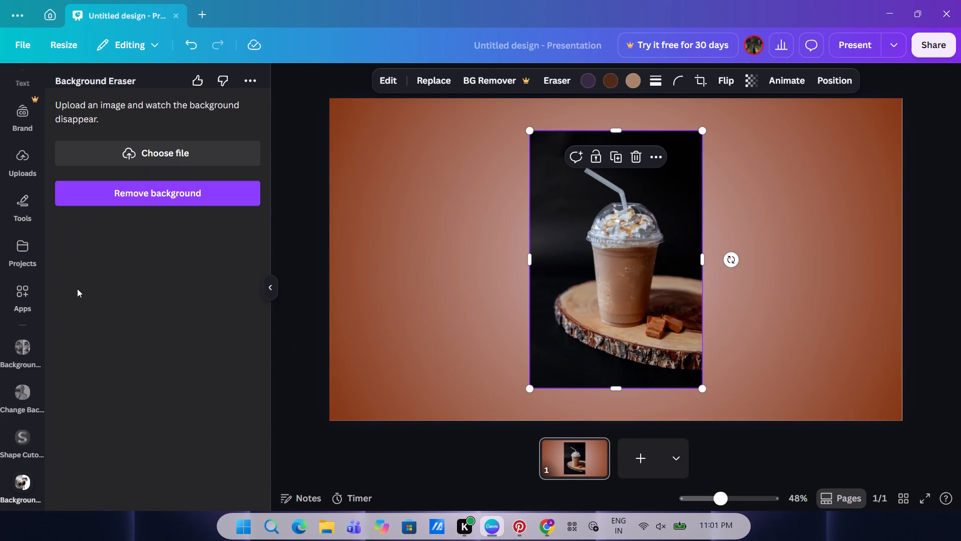
scroll(19, 202, up, 2)
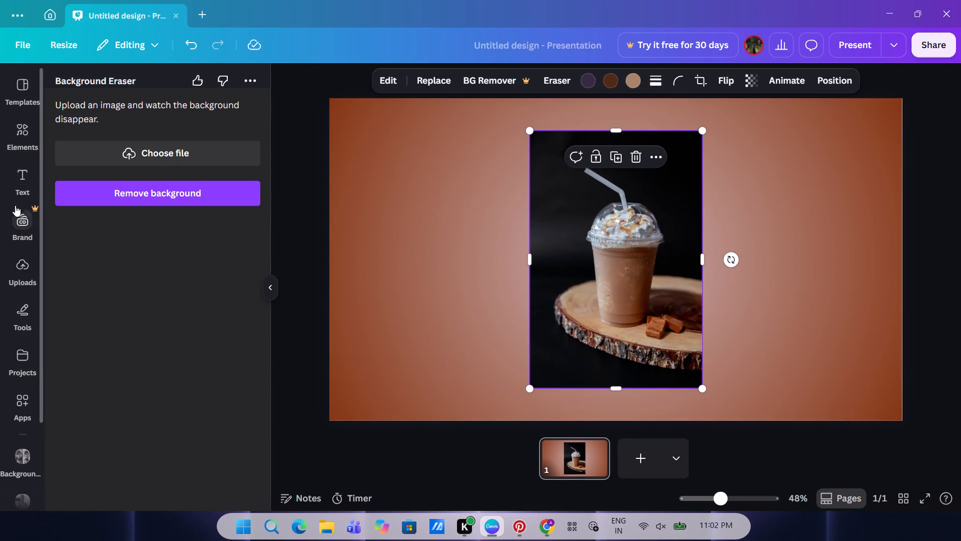
click(18, 275)
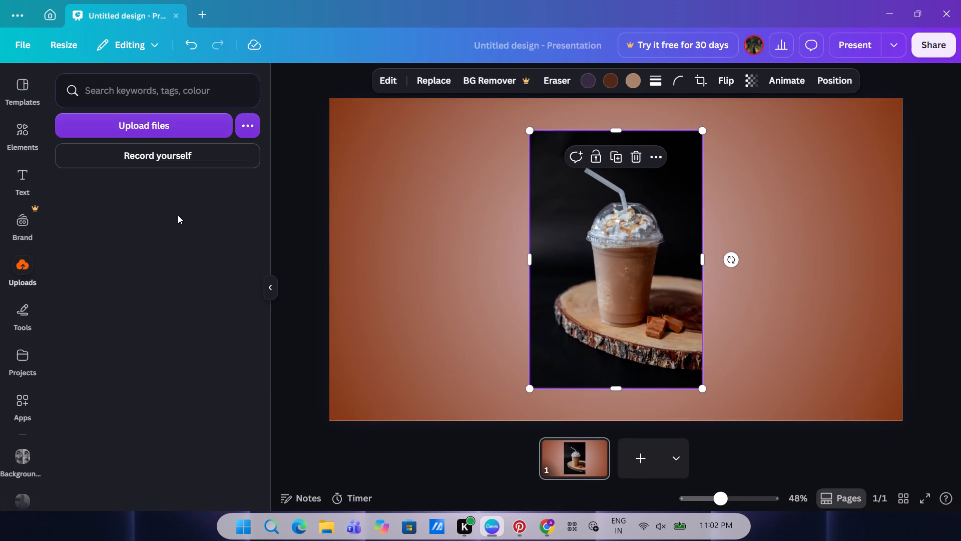
scroll(81, 340, down, 1)
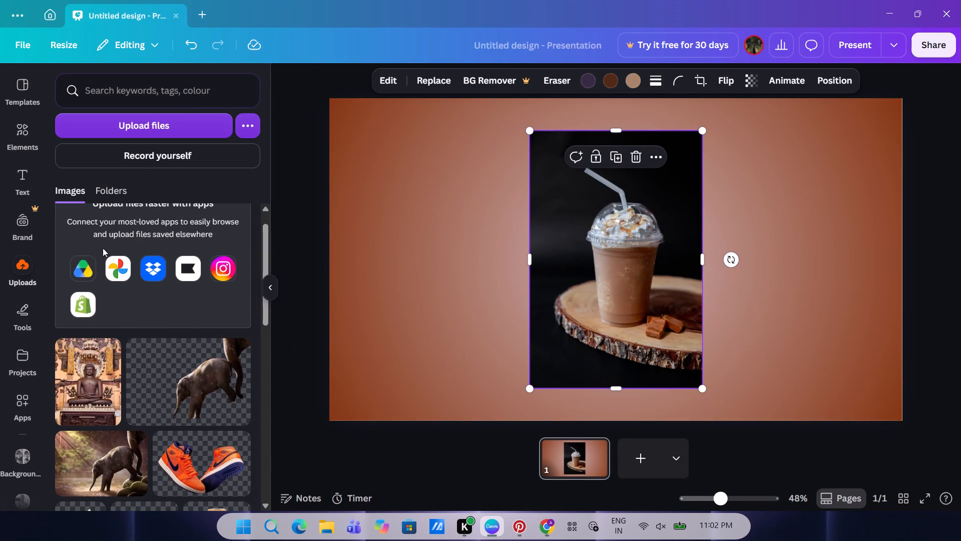
click(143, 127)
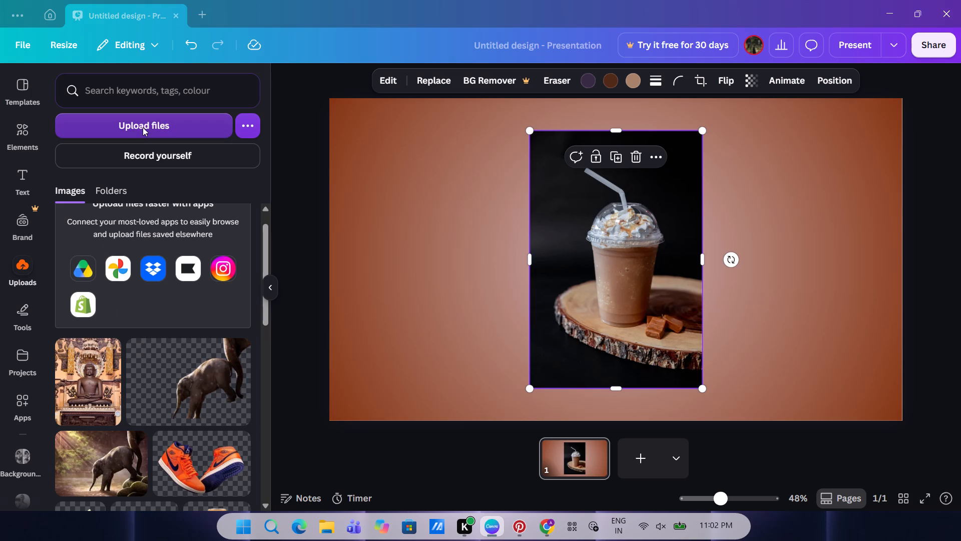
click(145, 121)
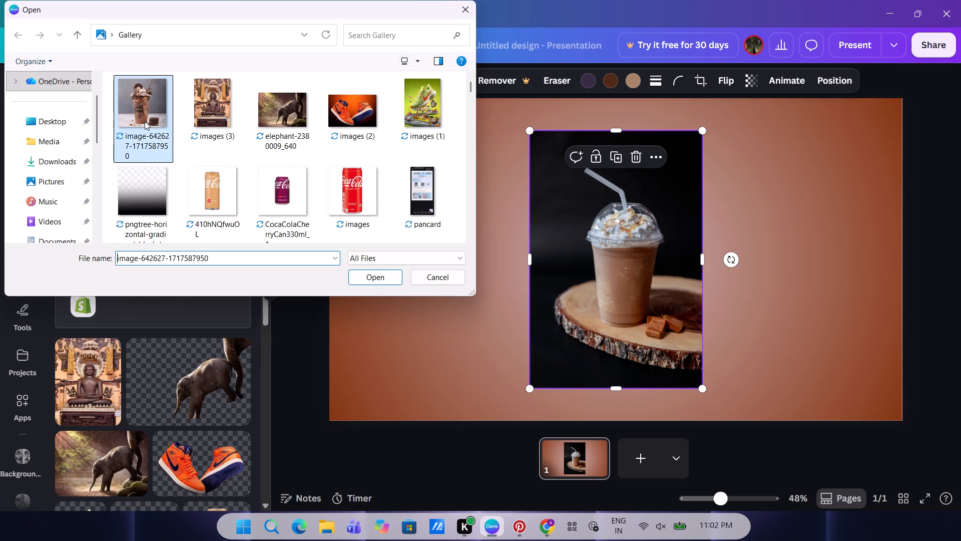
double_click(153, 112)
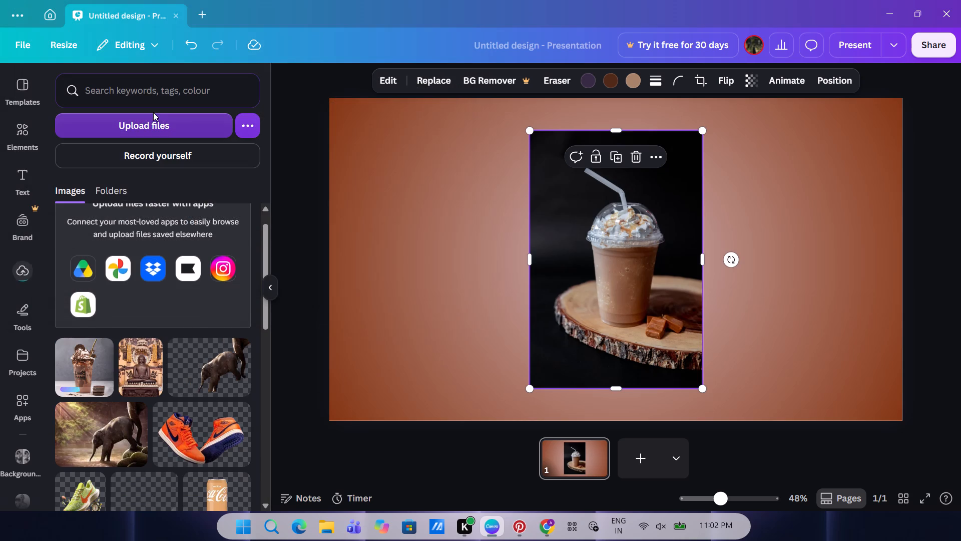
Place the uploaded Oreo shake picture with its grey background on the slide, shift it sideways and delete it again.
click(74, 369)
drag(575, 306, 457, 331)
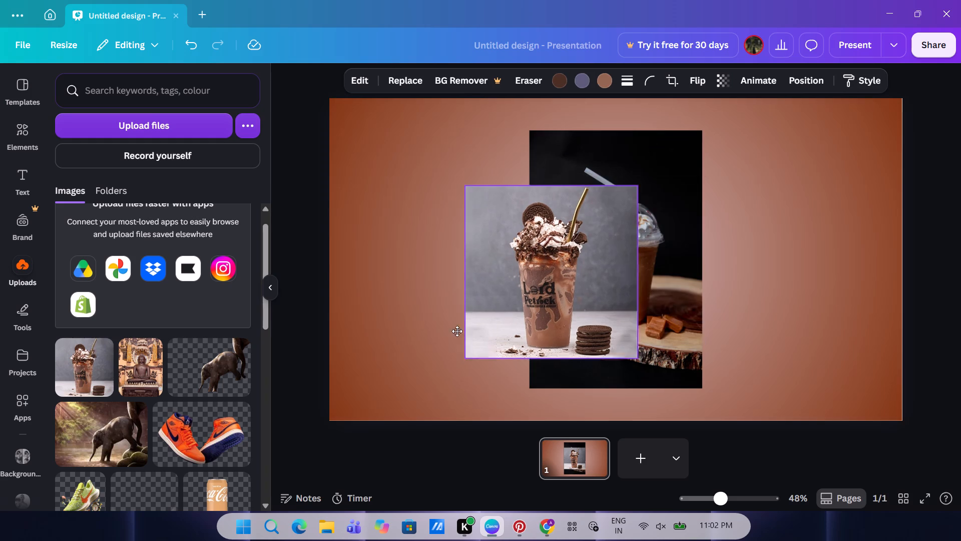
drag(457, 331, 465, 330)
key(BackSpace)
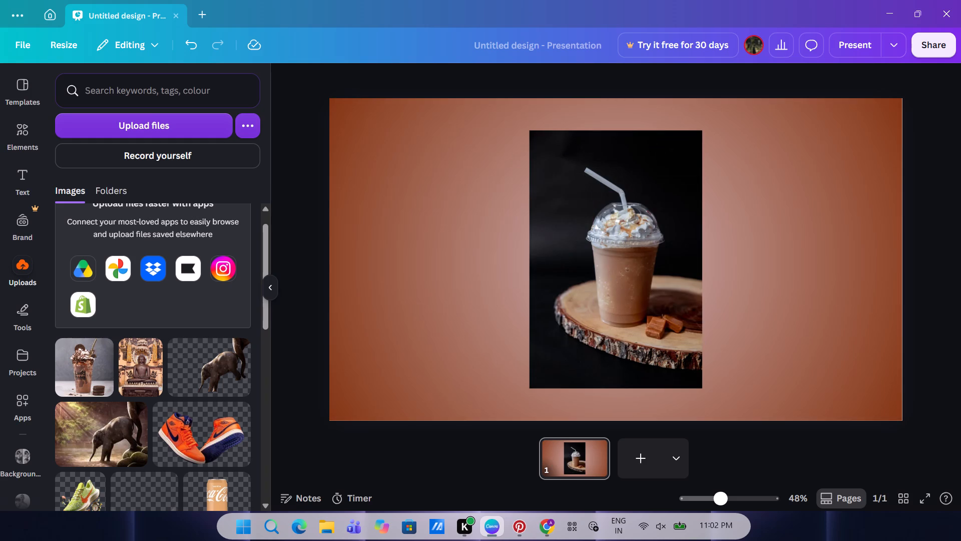
Delete the iced coffee photo with the black background from the slide.
click(532, 223)
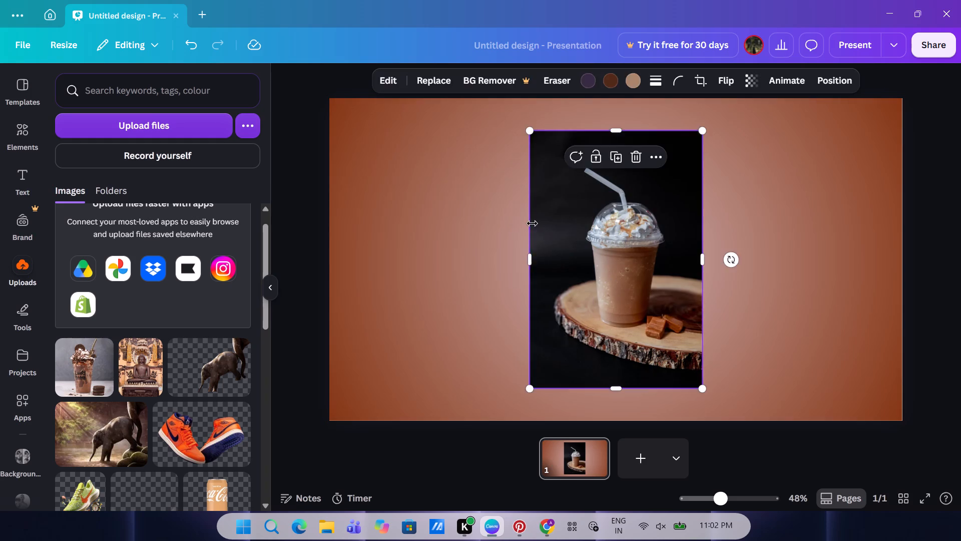
key(BackSpace)
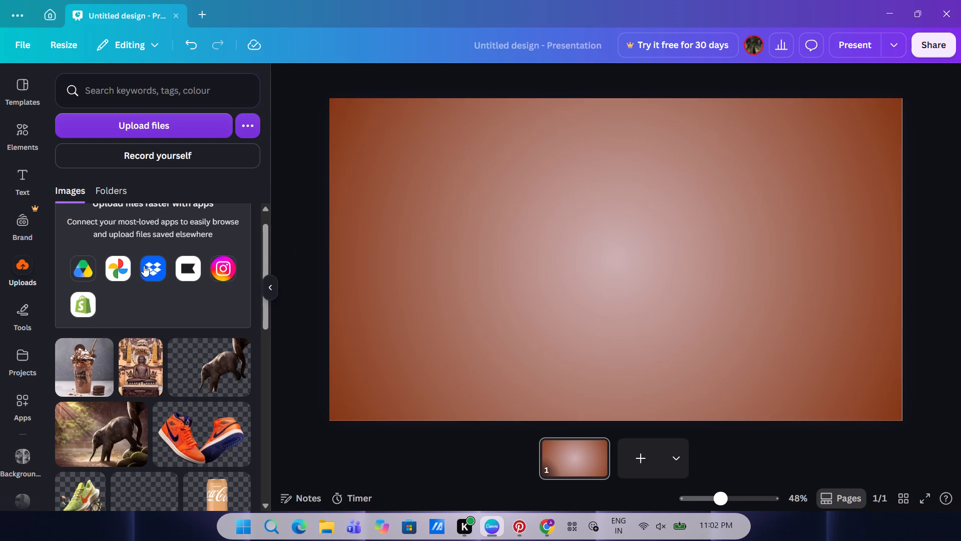
Switch back to Chrome, inspect the remove.bg cutout up close and download its free 400 x 400 preview again.
scroll(212, 201, up, 2)
click(546, 535)
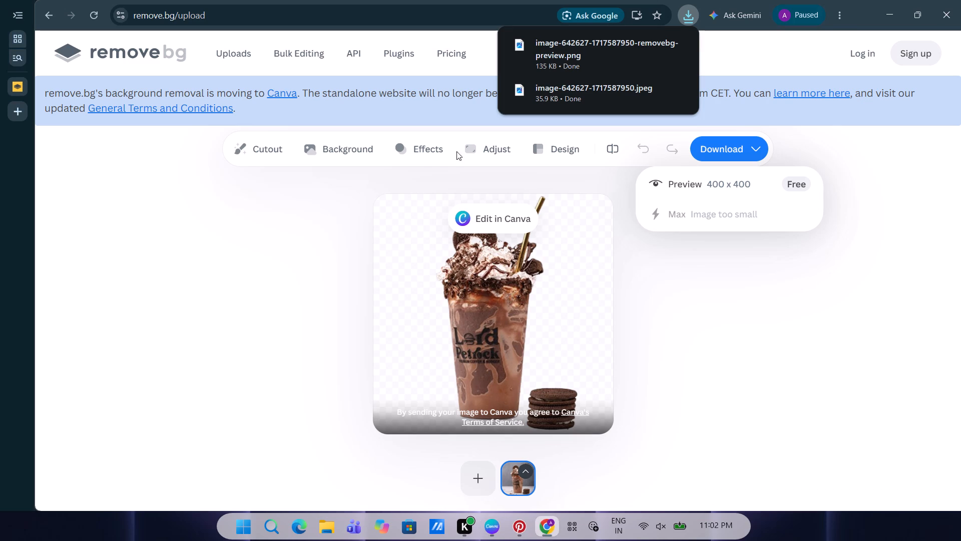
click(491, 327)
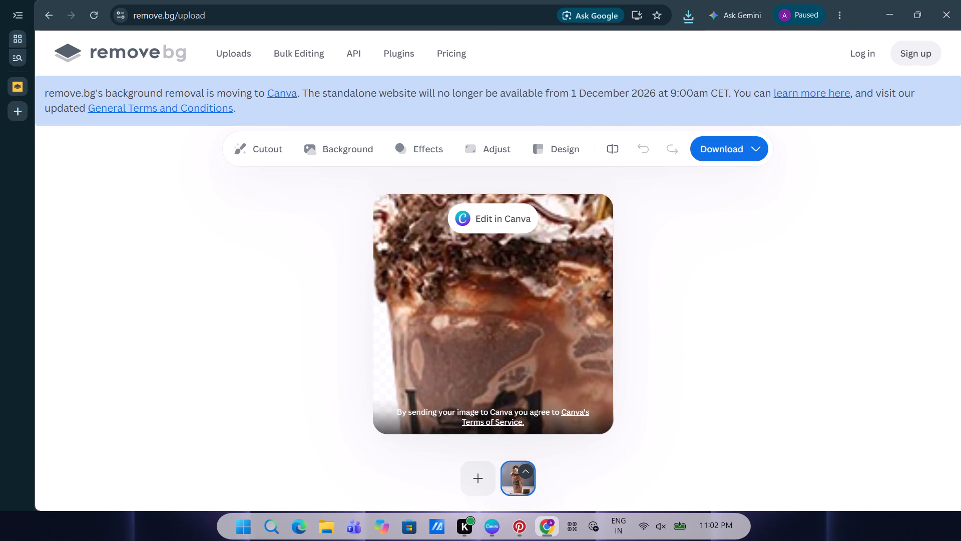
double_click(455, 300)
double_click(455, 300)
double_click(455, 300)
double_click(511, 324)
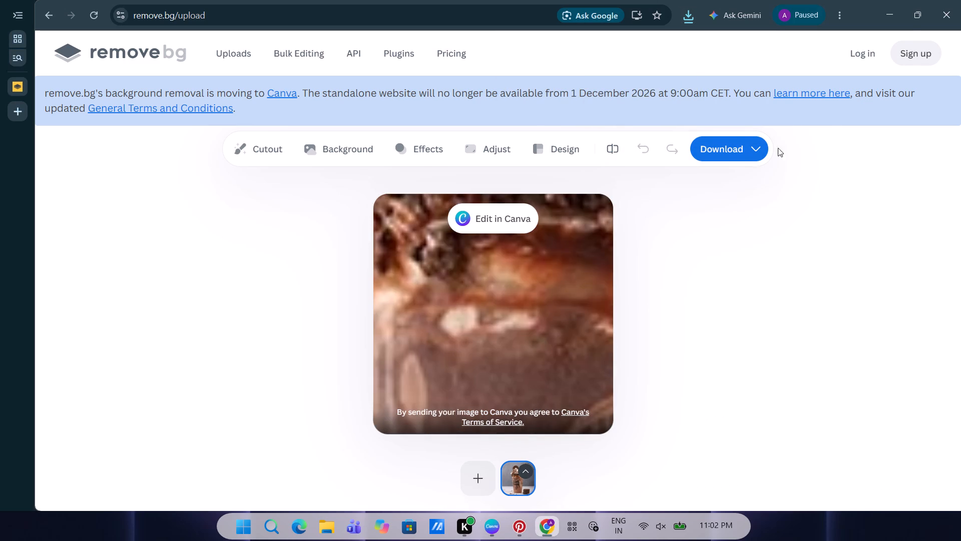
click(706, 153)
click(690, 183)
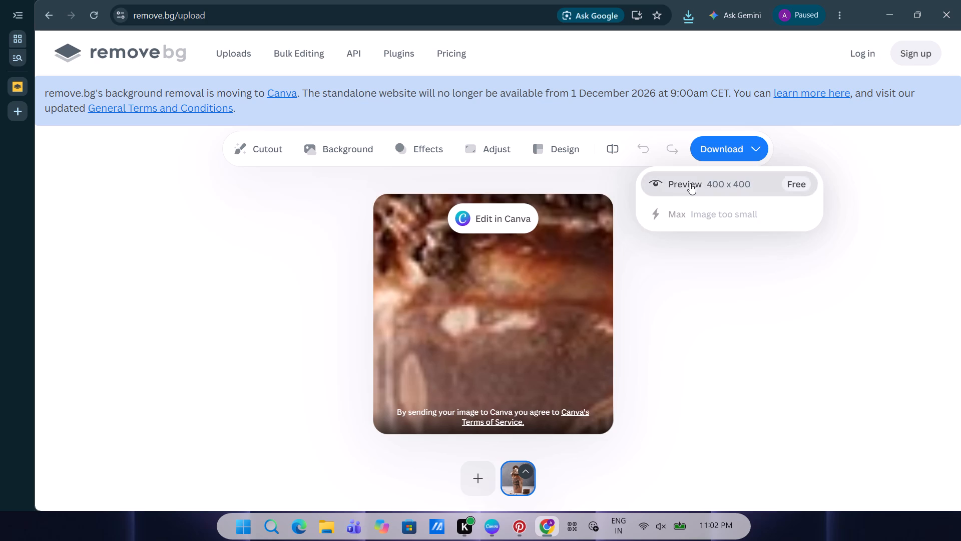
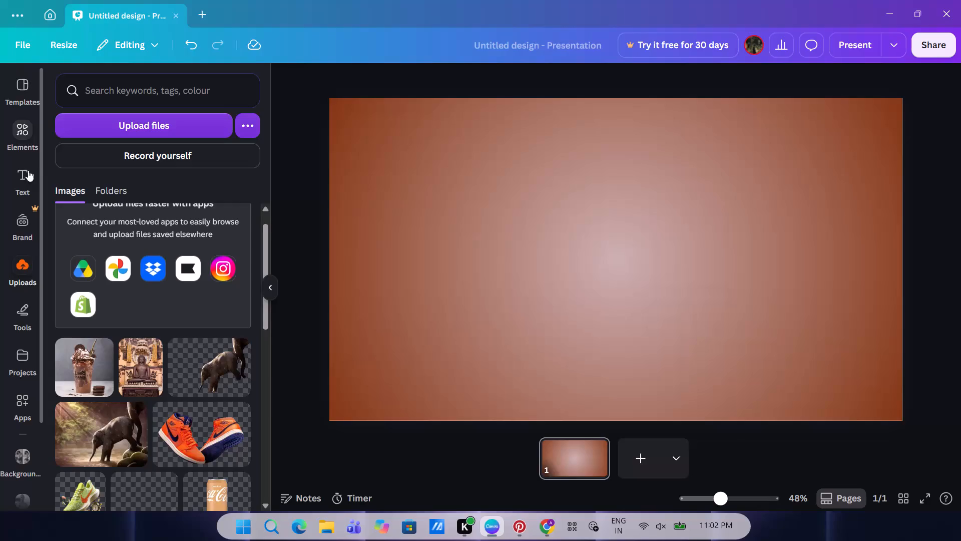
Open the file picker for uploading a file to the design.
click(125, 123)
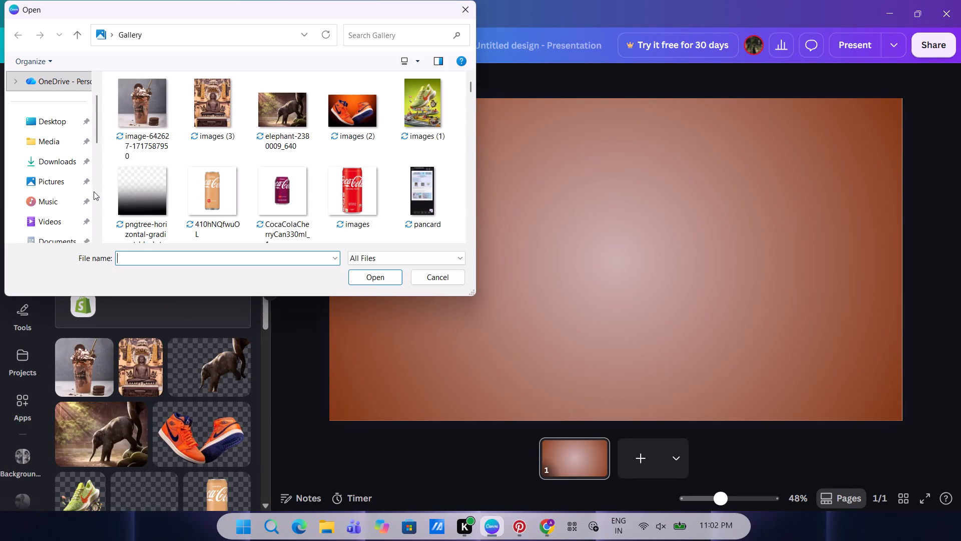
scroll(138, 118, up, 2)
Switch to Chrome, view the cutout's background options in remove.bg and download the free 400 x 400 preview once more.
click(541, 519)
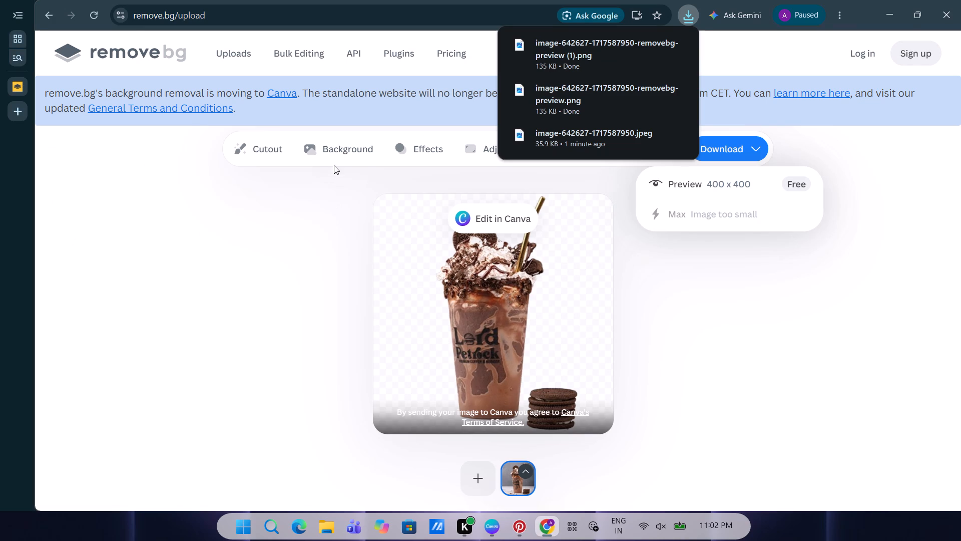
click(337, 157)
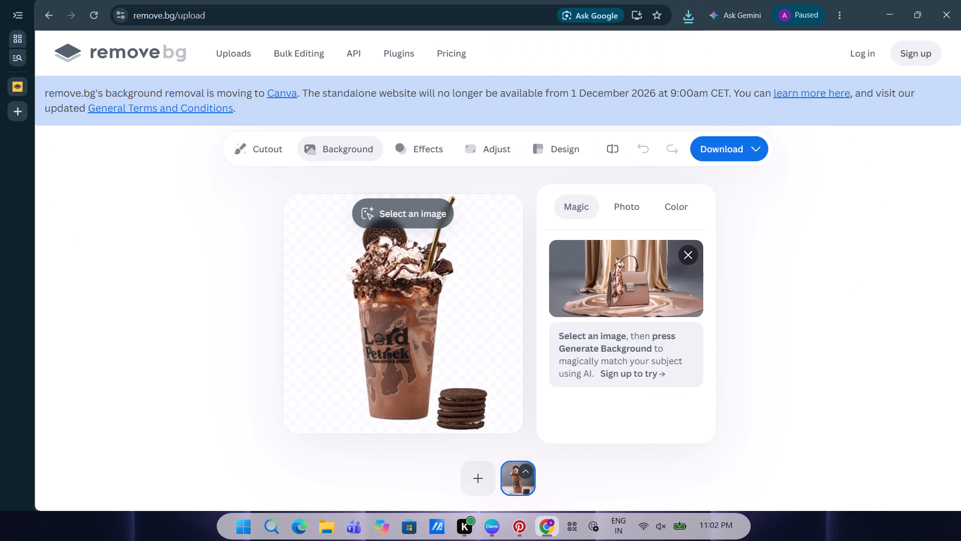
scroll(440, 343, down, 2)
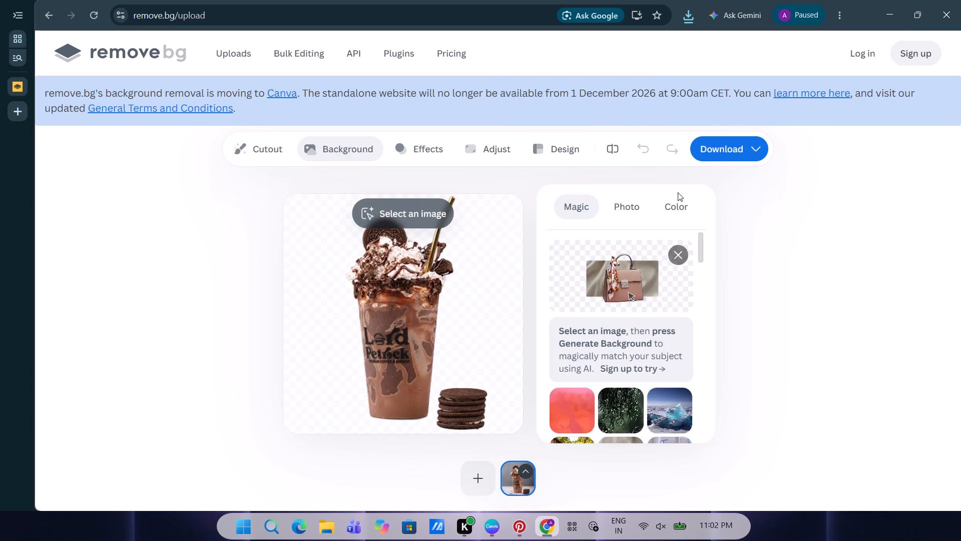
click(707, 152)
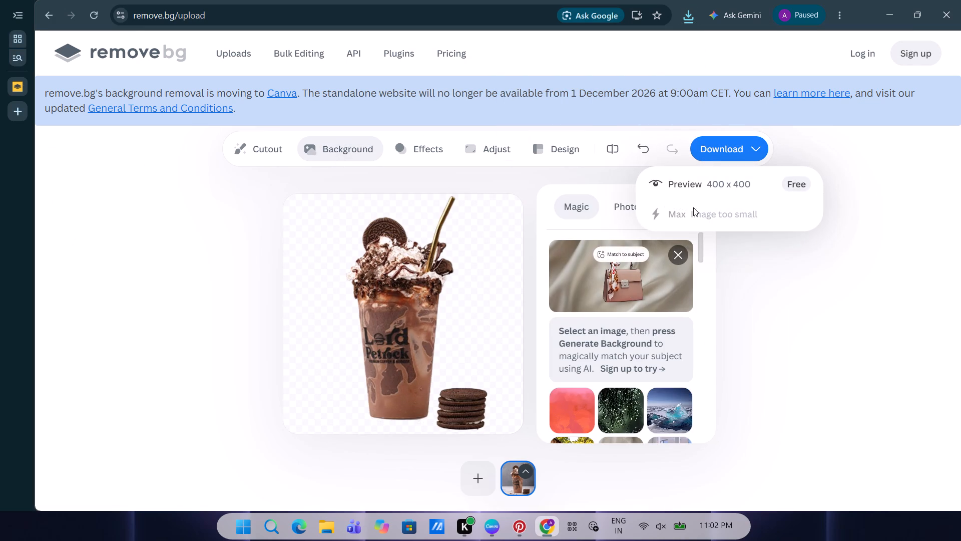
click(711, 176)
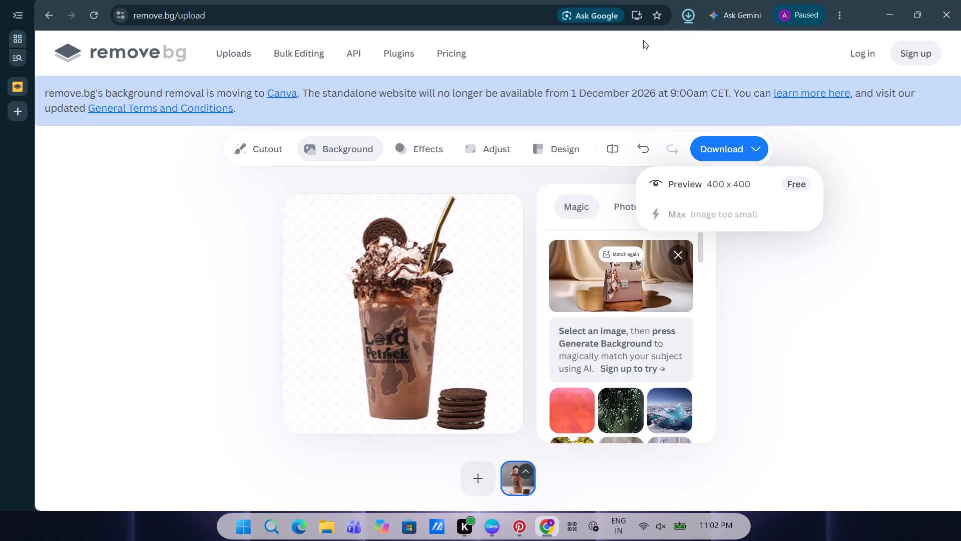
click(498, 529)
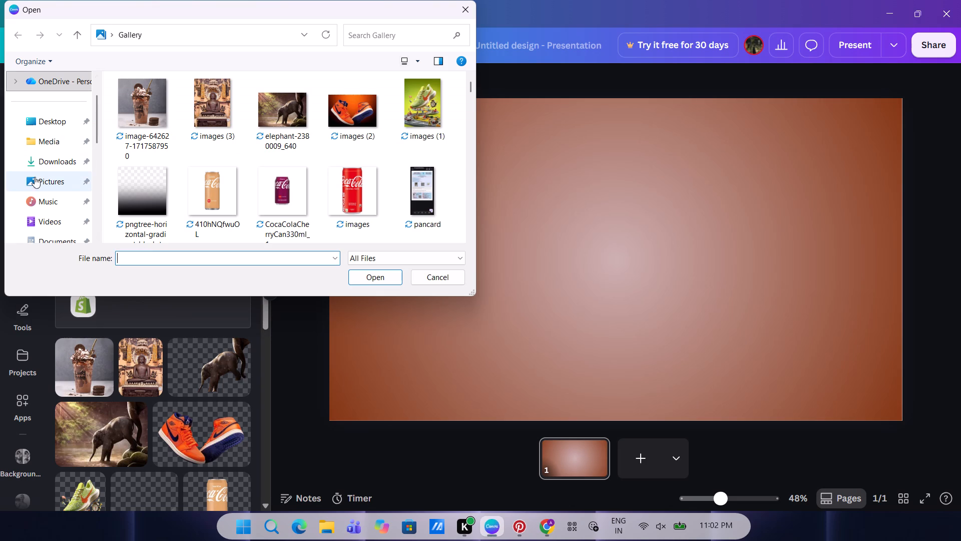
click(52, 156)
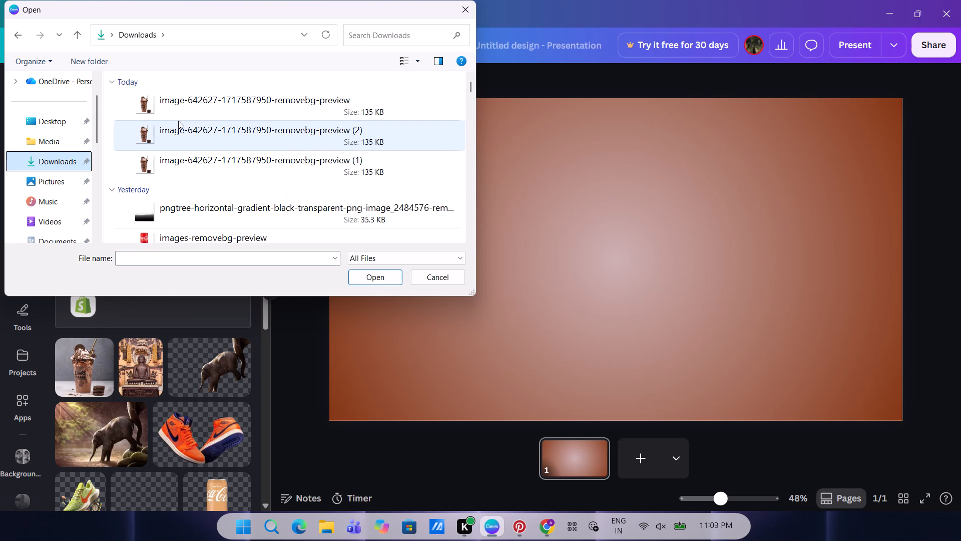
double_click(201, 100)
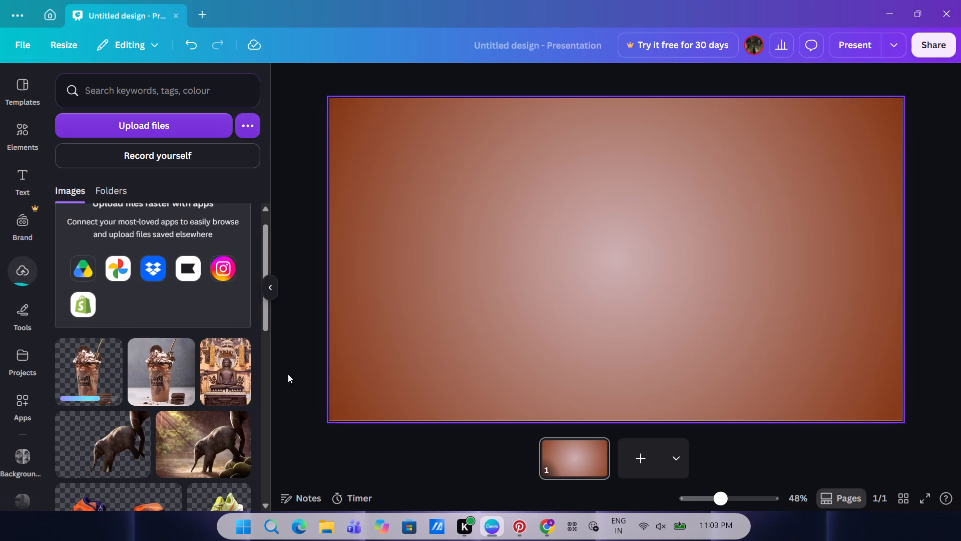
Place the uploaded Oreo shake cutout on the slide, enlarge it and position it around the centre of the gradient.
click(105, 360)
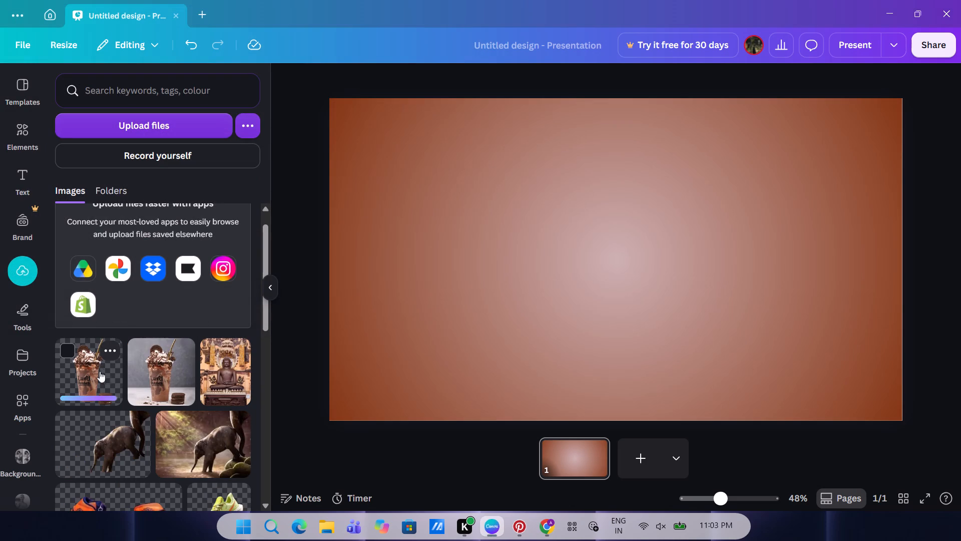
click(88, 383)
drag(648, 314, 621, 322)
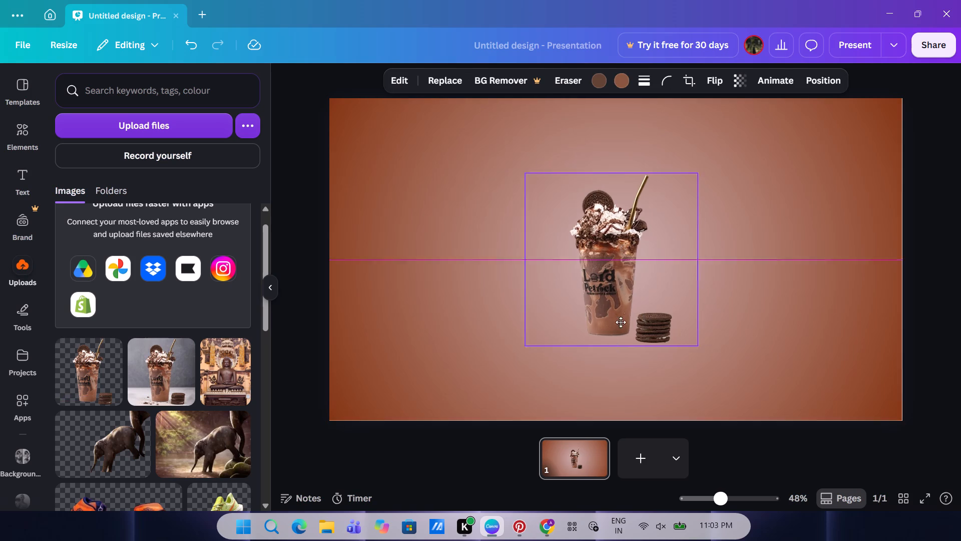
drag(621, 322, 613, 315)
drag(666, 350, 656, 379)
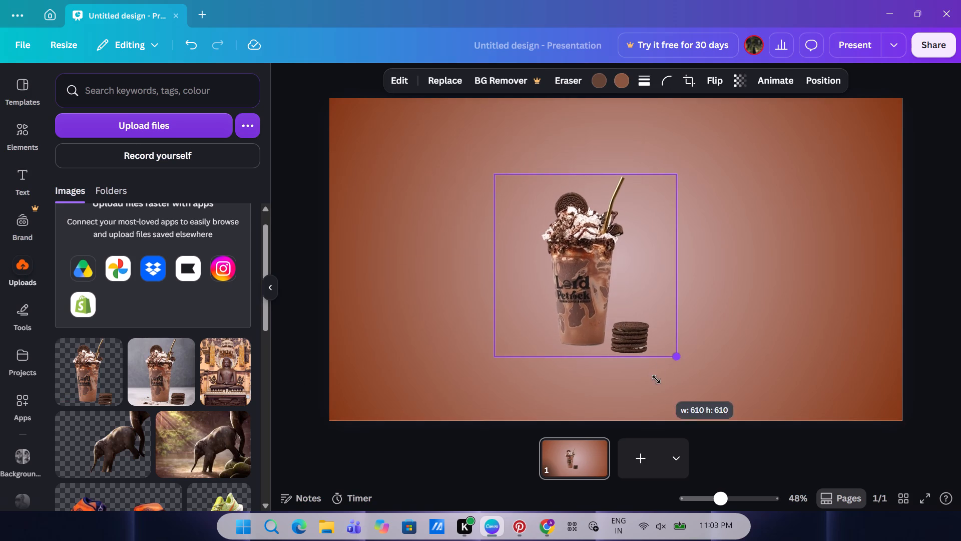
drag(656, 379, 652, 413)
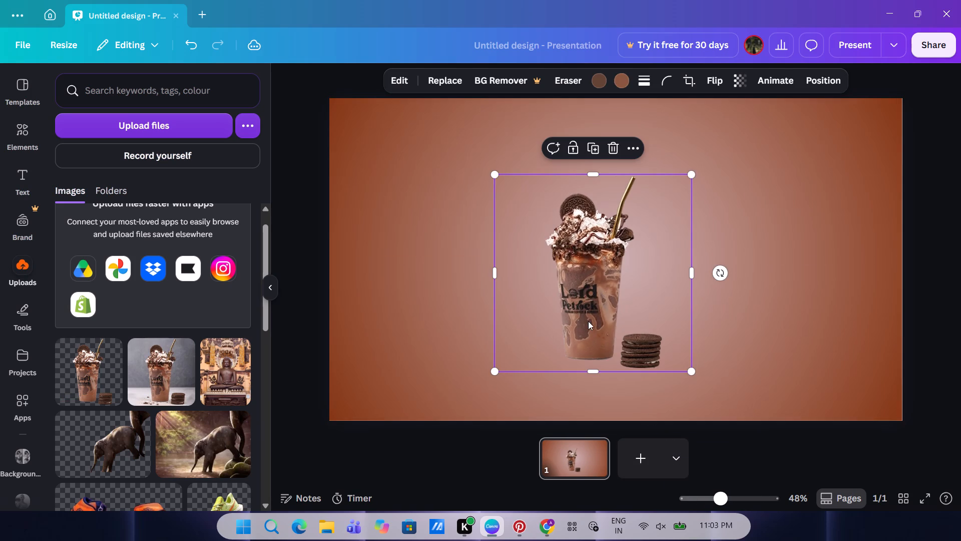
drag(588, 321, 591, 287)
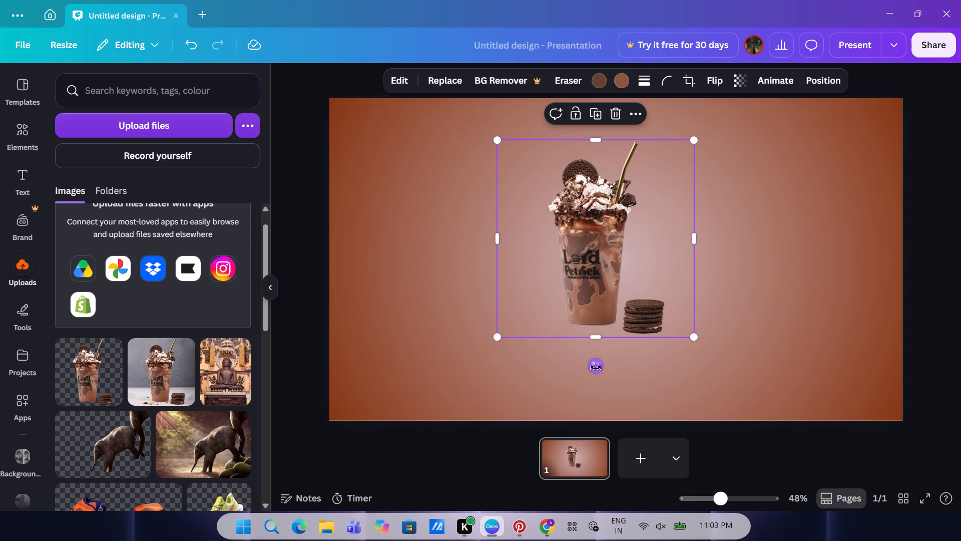
Tilt the Oreo shake cutout clockwise, enlarge it further and recentre it on the slide.
drag(596, 368, 534, 377)
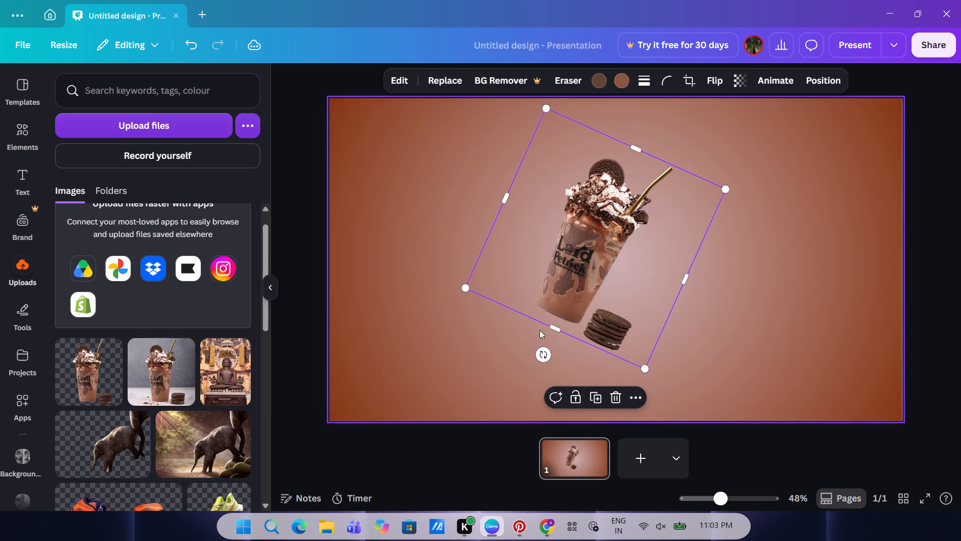
drag(551, 279, 549, 284)
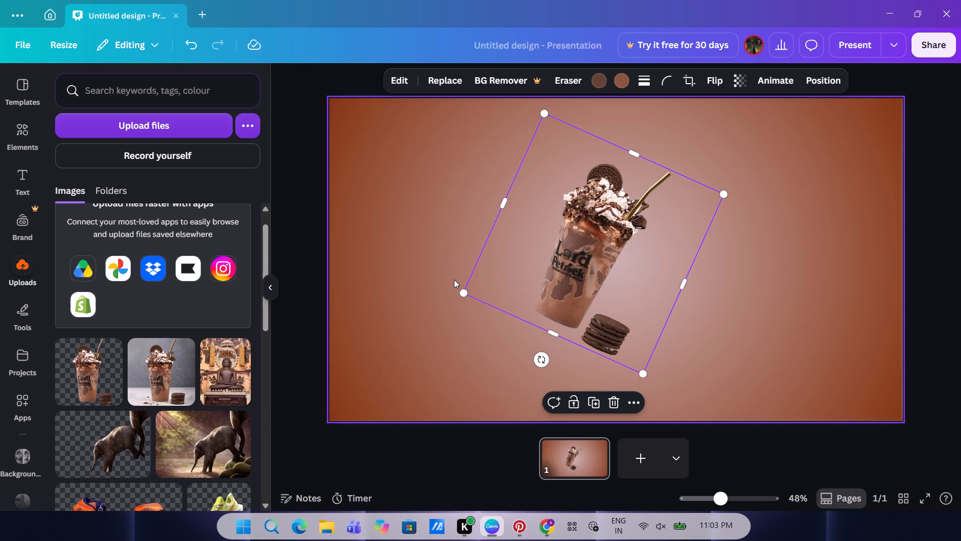
drag(461, 293, 414, 315)
drag(572, 308, 572, 308)
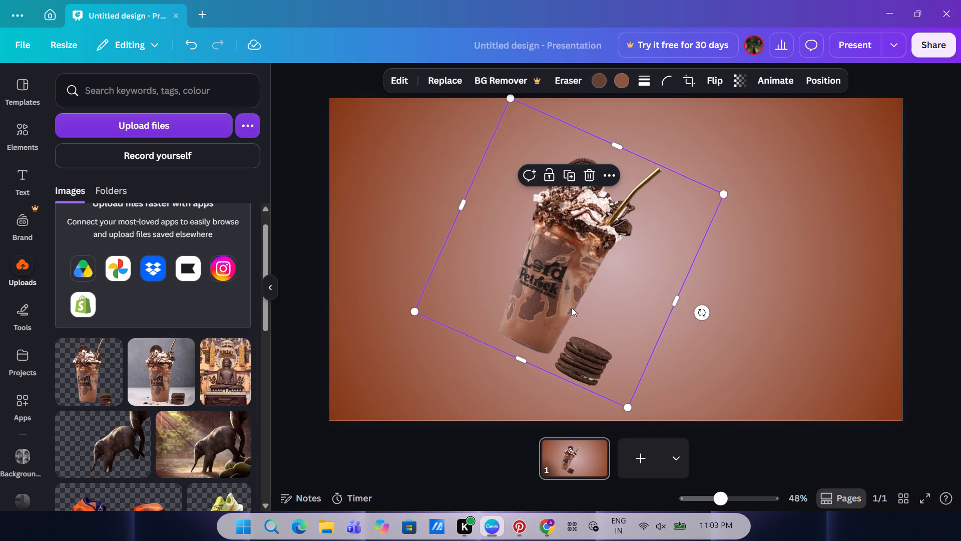
drag(572, 308, 589, 308)
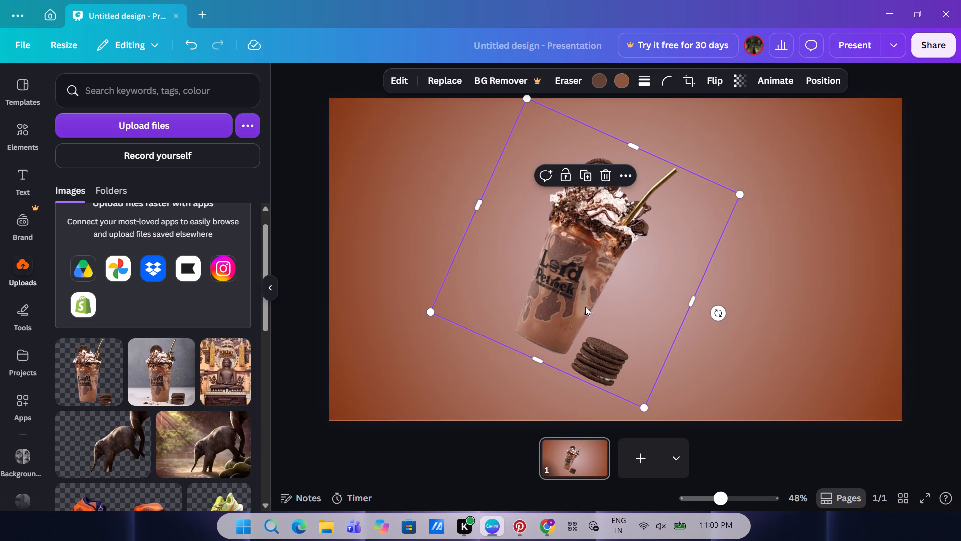
click(454, 350)
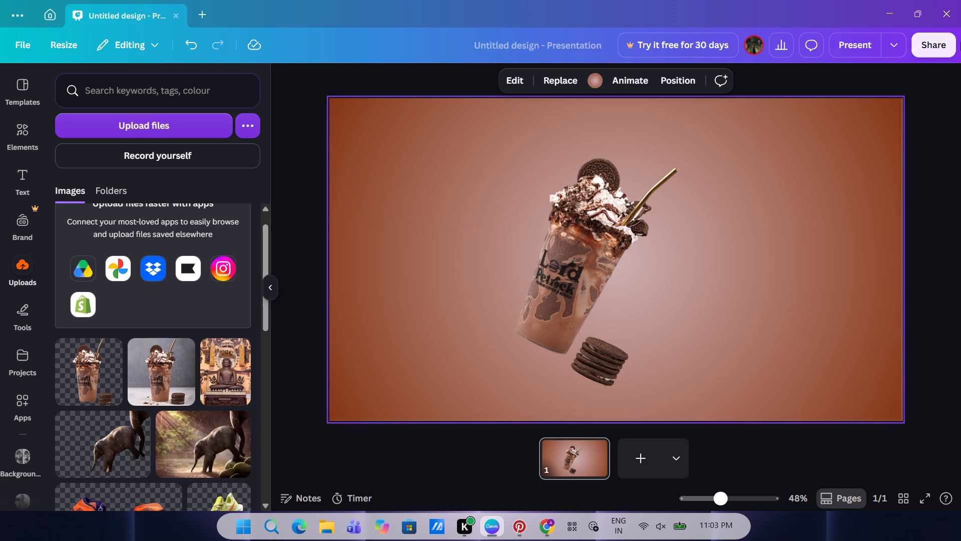
Switch to Chrome and close the remove.bg window.
click(543, 516)
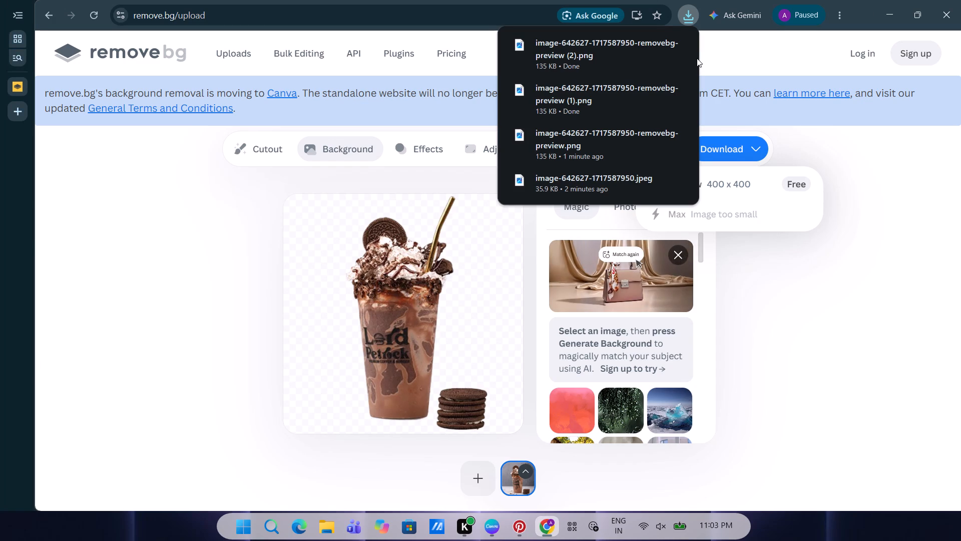
drag(931, 4, 944, 7)
click(944, 7)
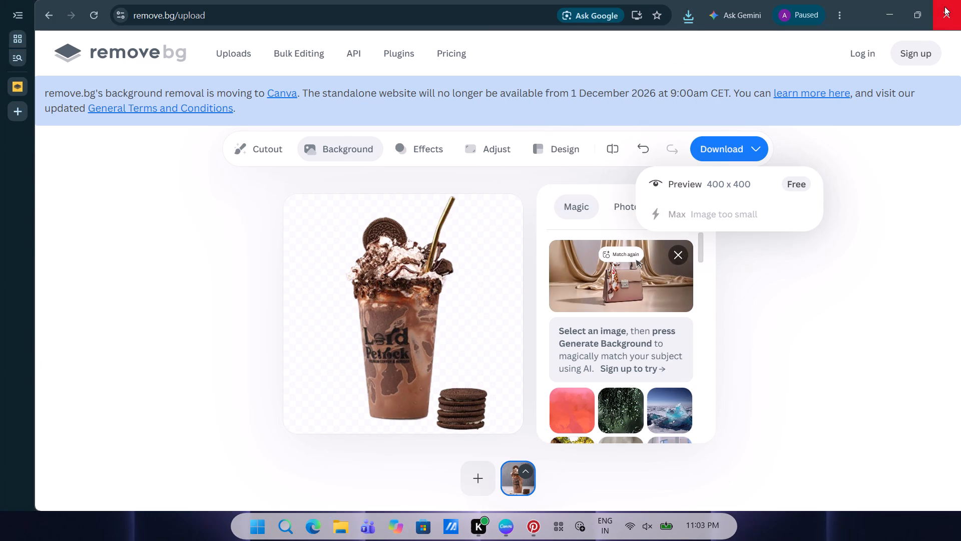
Switch to Pinterest and replay parts of the boba poster video to examine how its text is placed around the cup.
click(529, 519)
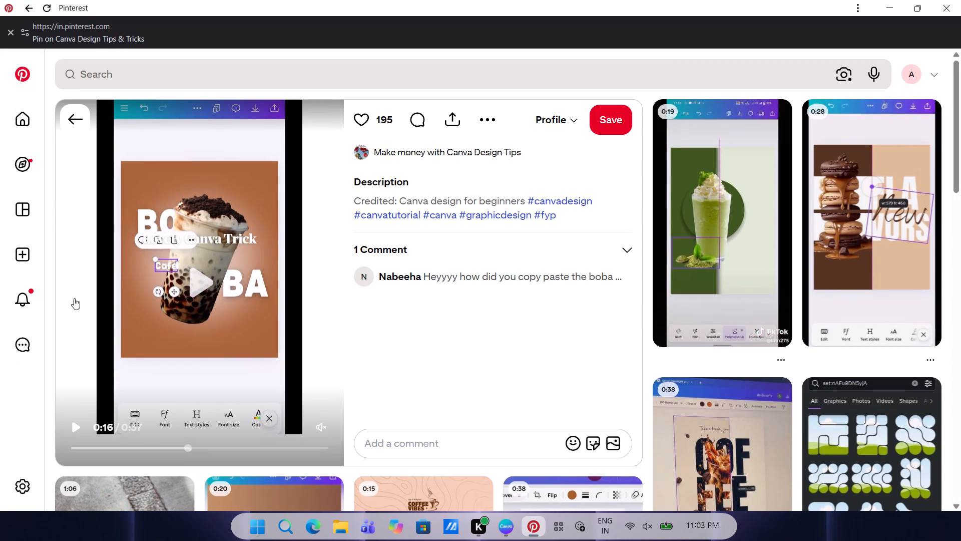
click(19, 405)
click(244, 321)
click(211, 292)
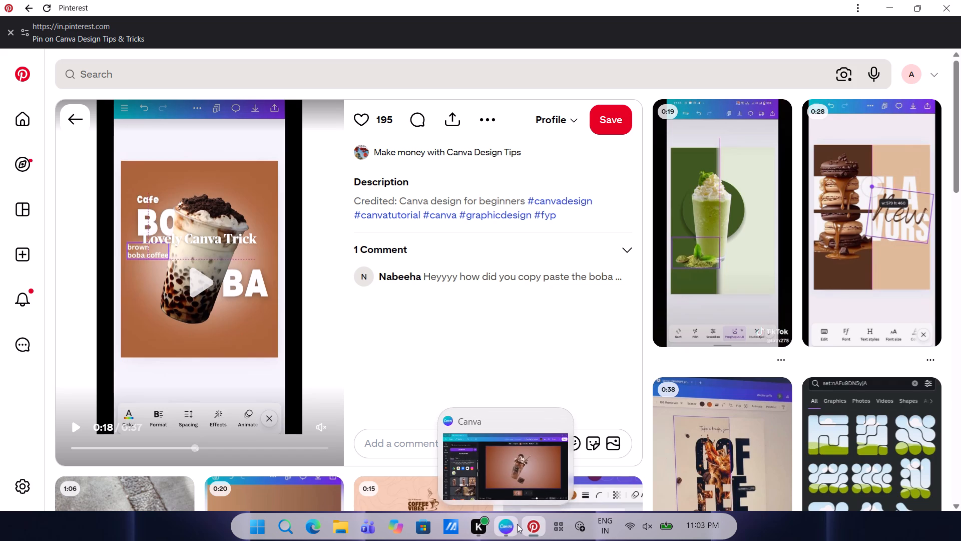
click(137, 447)
click(195, 351)
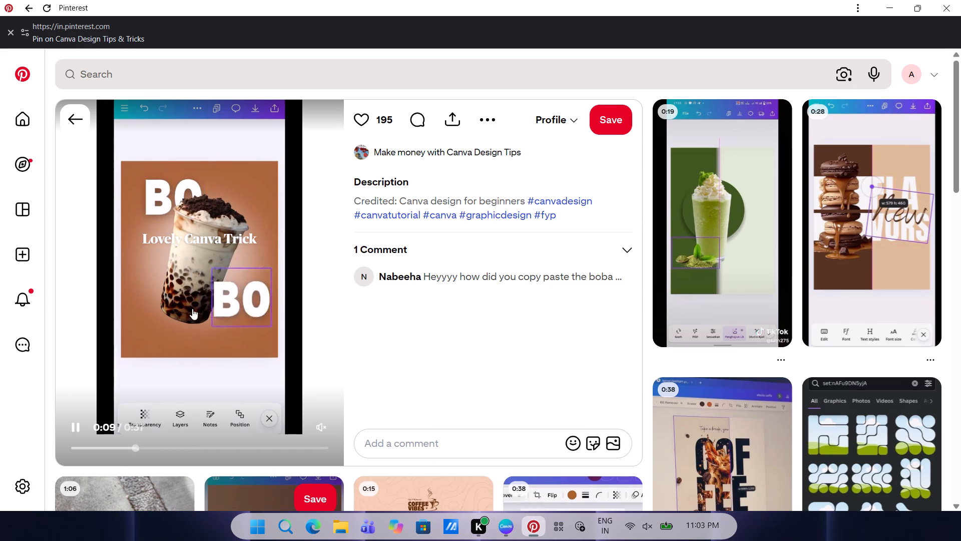
click(174, 258)
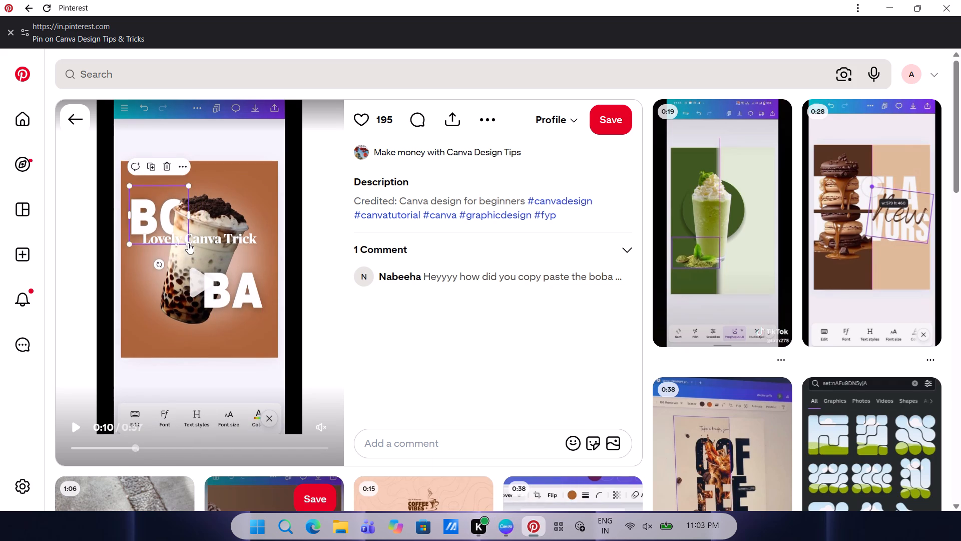
Switch to Canva and add a heading reading BO to the slide.
click(504, 531)
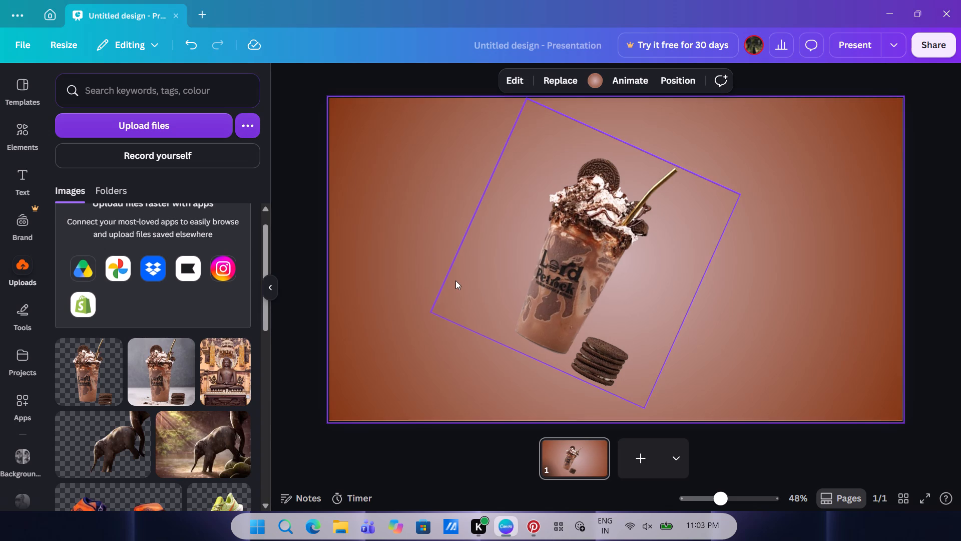
click(26, 135)
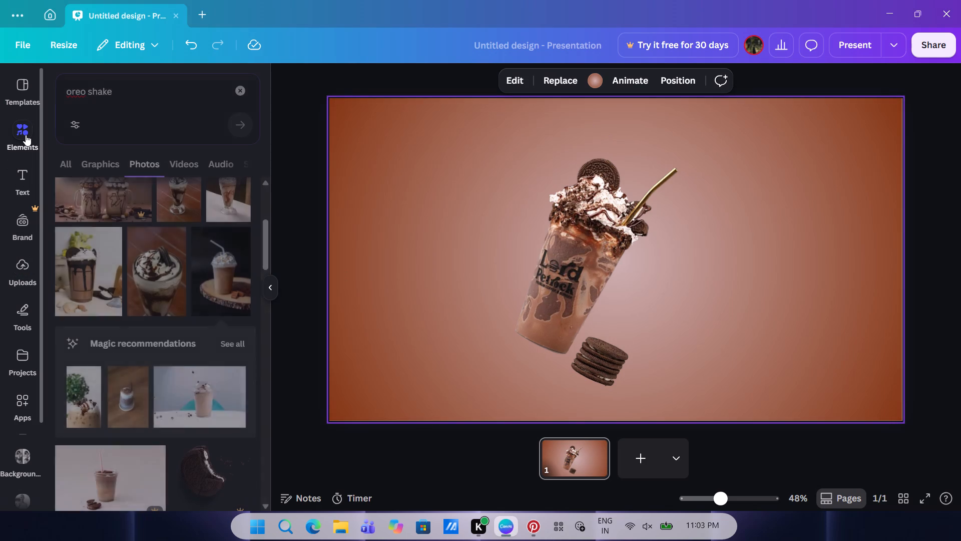
click(27, 162)
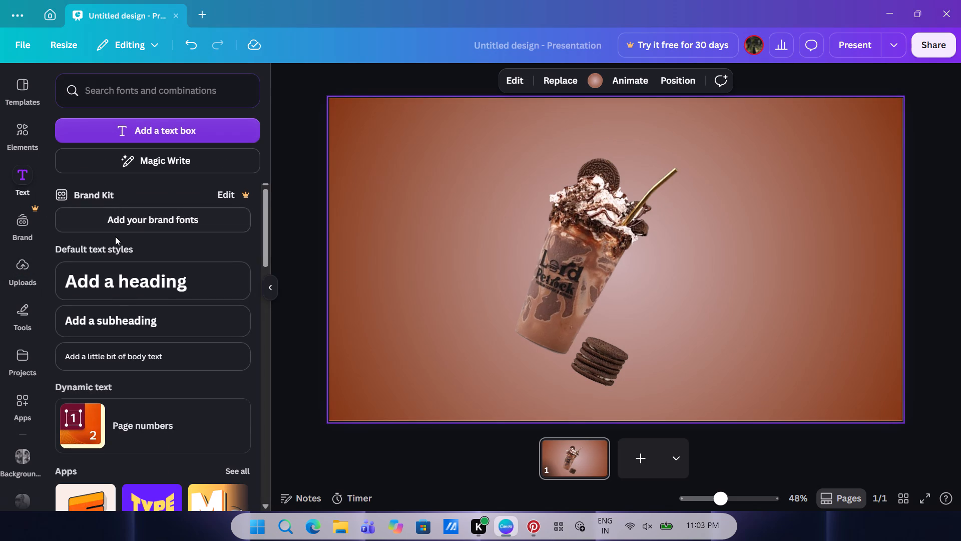
click(149, 266)
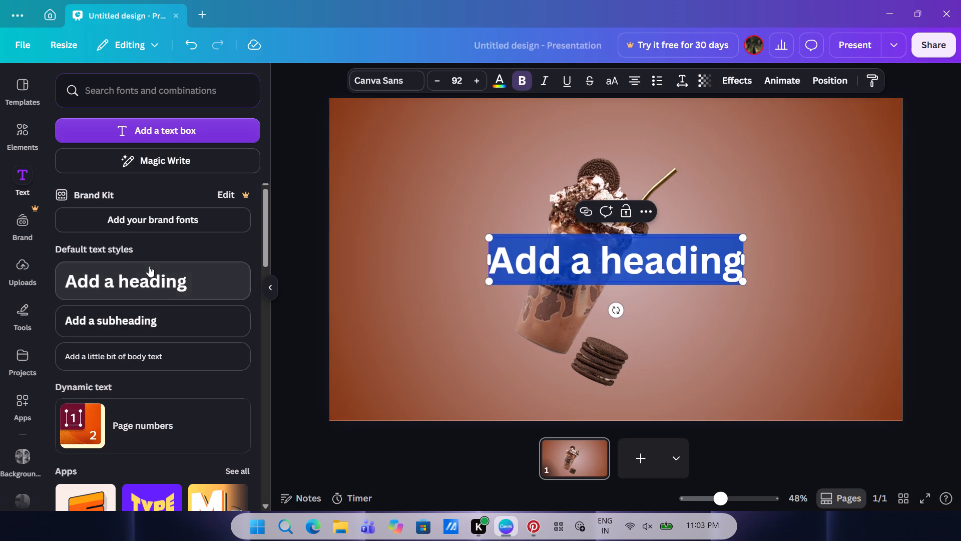
text(BO)
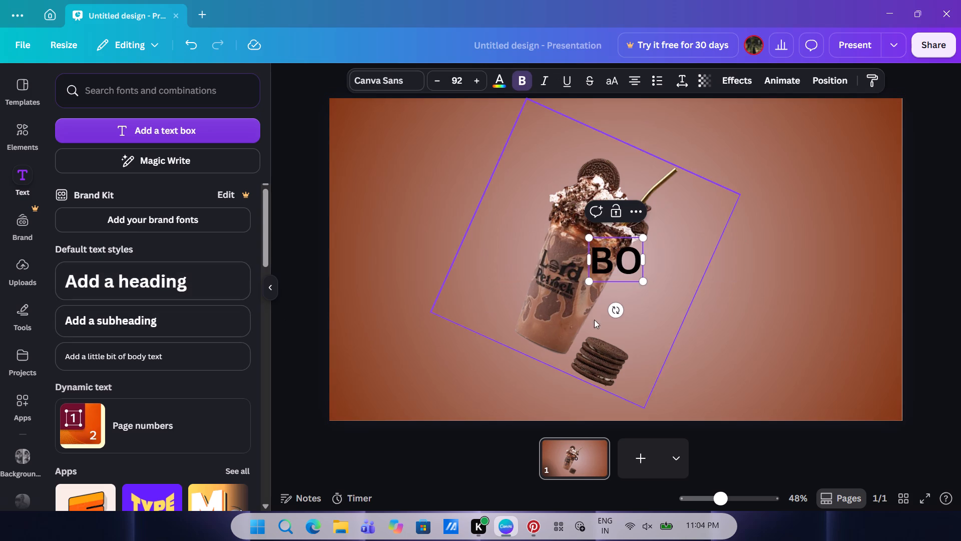
click(769, 318)
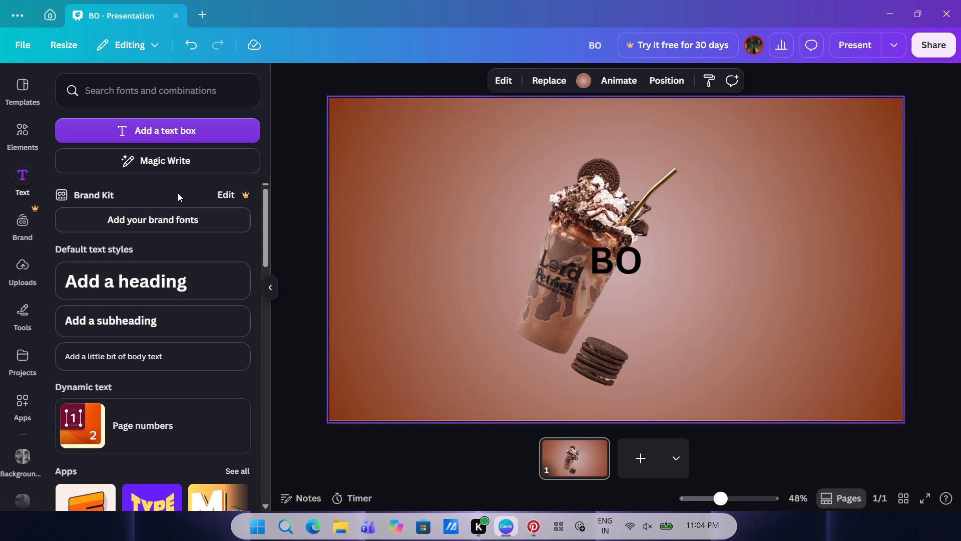
Add a second heading reading BA and move it clear of the BO heading, over to its right side.
click(142, 290)
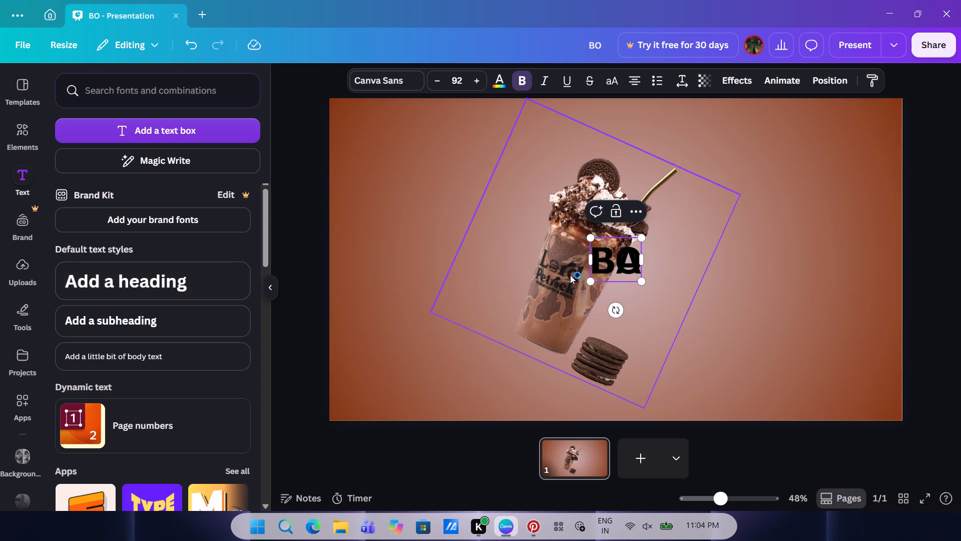
drag(613, 262, 662, 263)
click(662, 263)
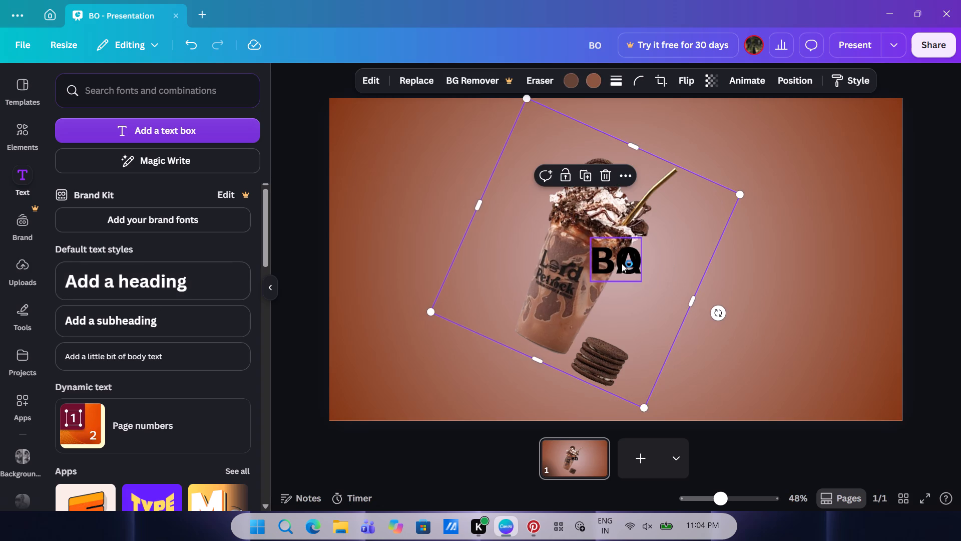
drag(610, 264, 698, 280)
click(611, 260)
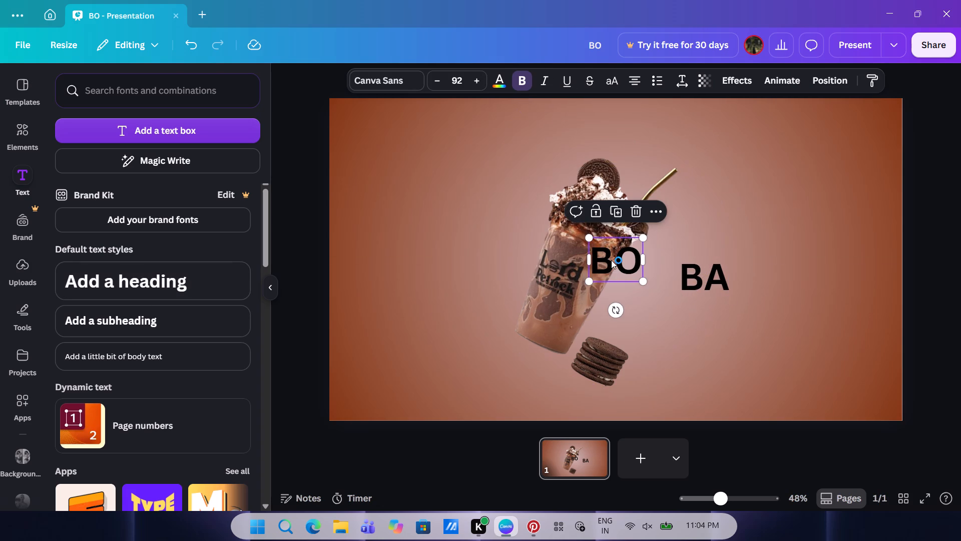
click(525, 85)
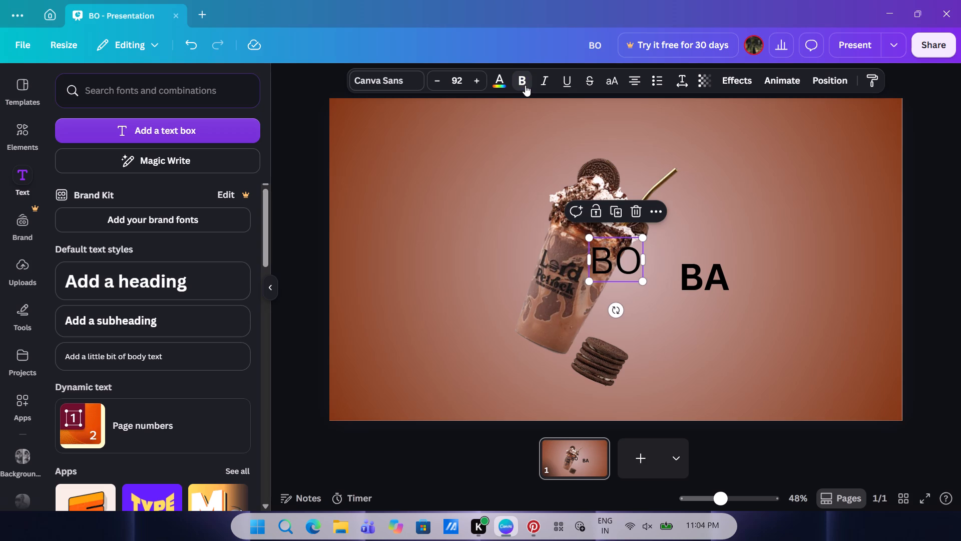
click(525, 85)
Increase the font size of the BA heading to 150.
click(702, 273)
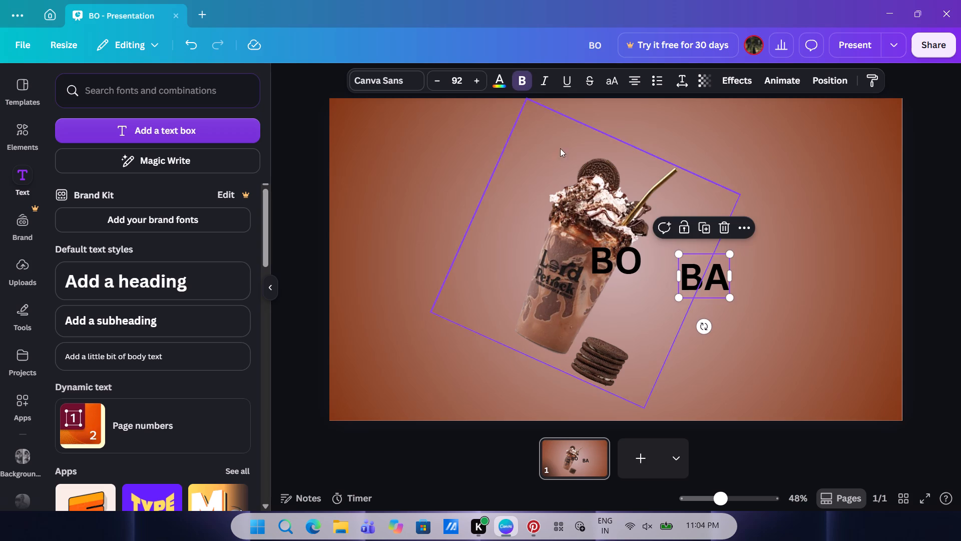
triple_click(480, 79)
triple_click(480, 79)
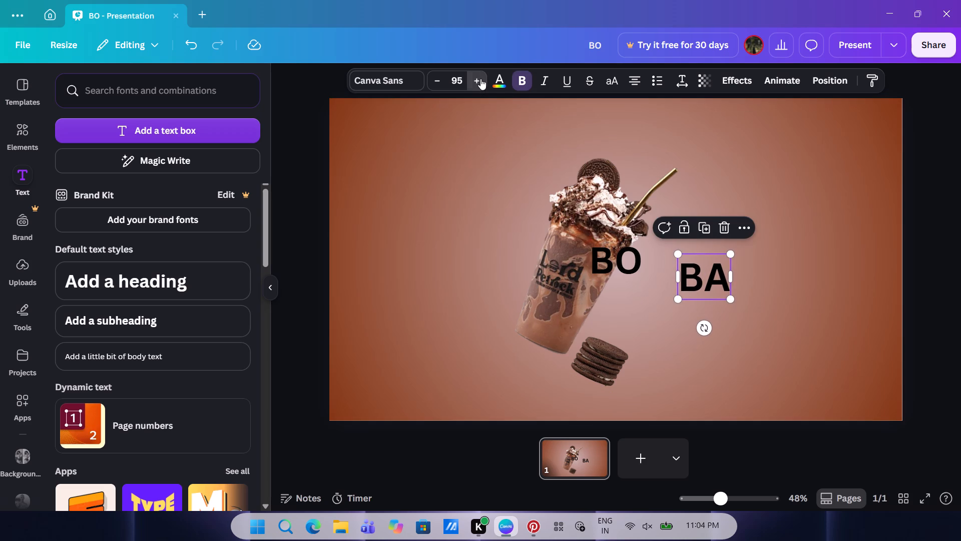
triple_click(480, 79)
triple_click(480, 79)
triple_click(480, 79)
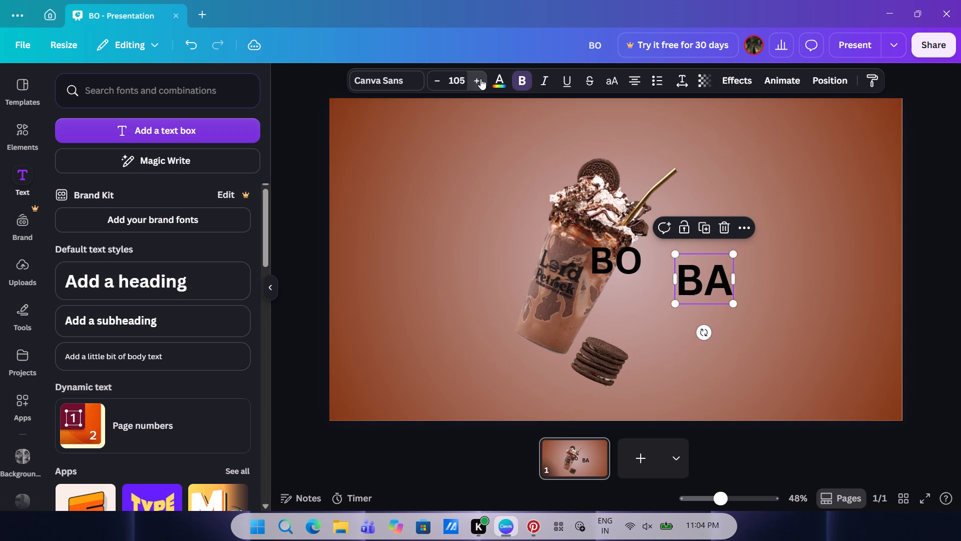
triple_click(480, 79)
triple_click(480, 79)
triple_click(480, 79)
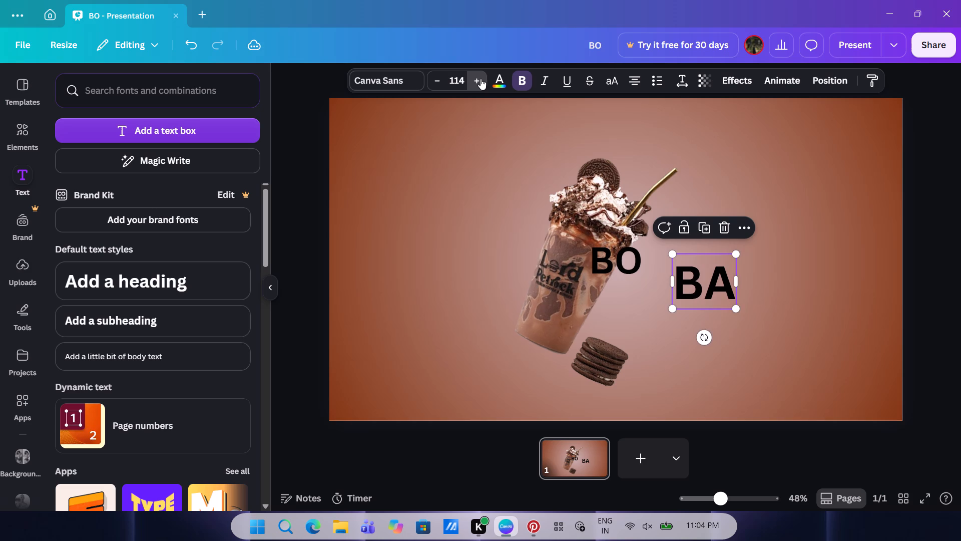
triple_click(480, 79)
triple_click(480, 79)
triple_click(480, 79)
triple_click(480, 79)
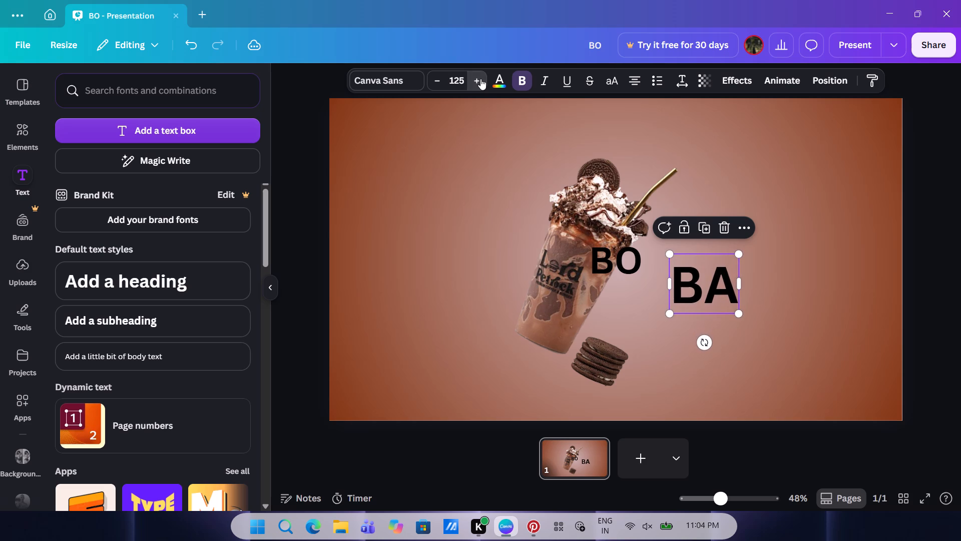
triple_click(480, 79)
double_click(480, 79)
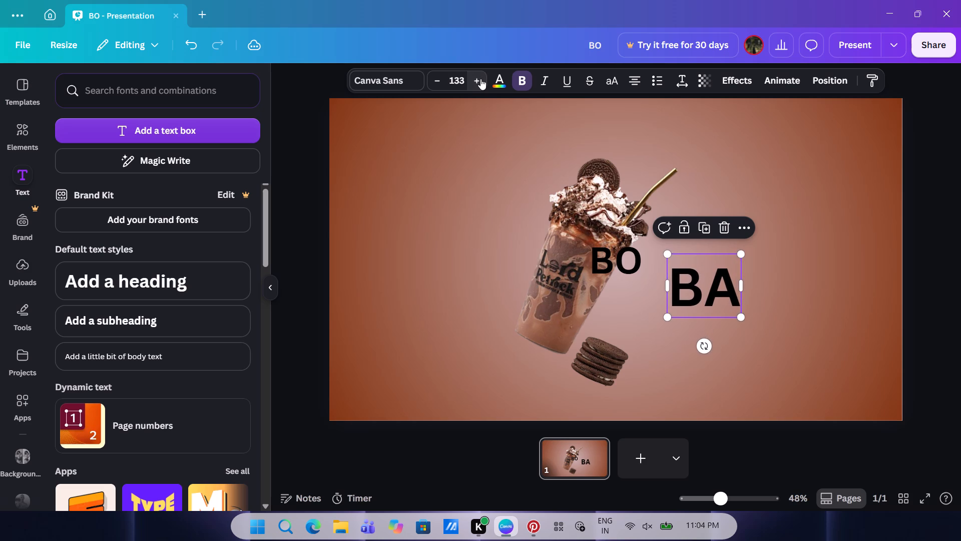
triple_click(480, 79)
triple_click(480, 79)
triple_click(480, 79)
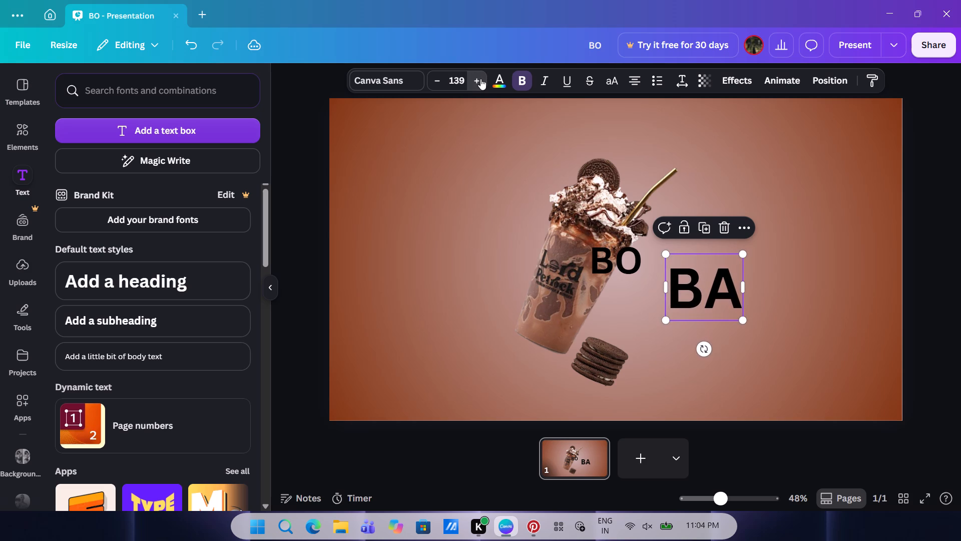
click(480, 79)
double_click(480, 79)
click(480, 79)
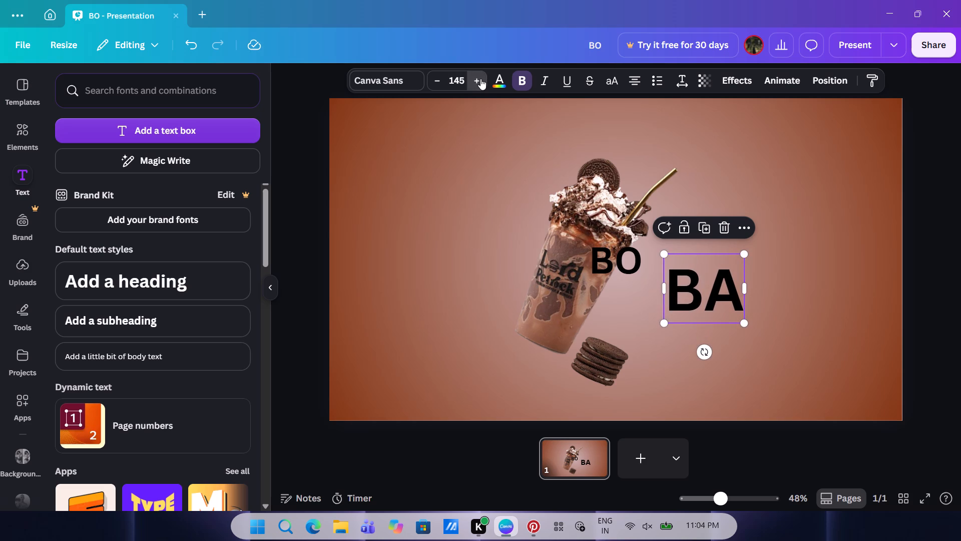
triple_click(480, 79)
click(480, 79)
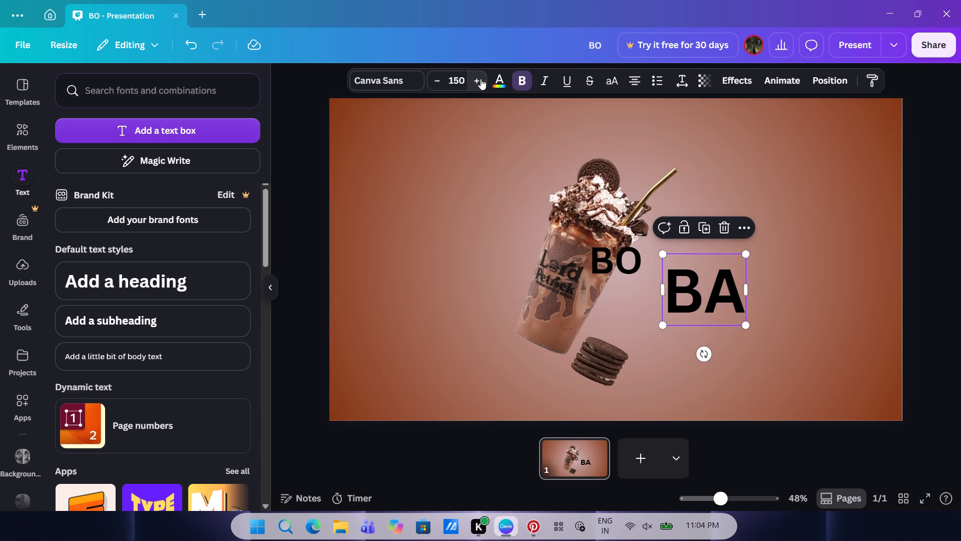
Set the font size of the BO heading to 150.
click(596, 243)
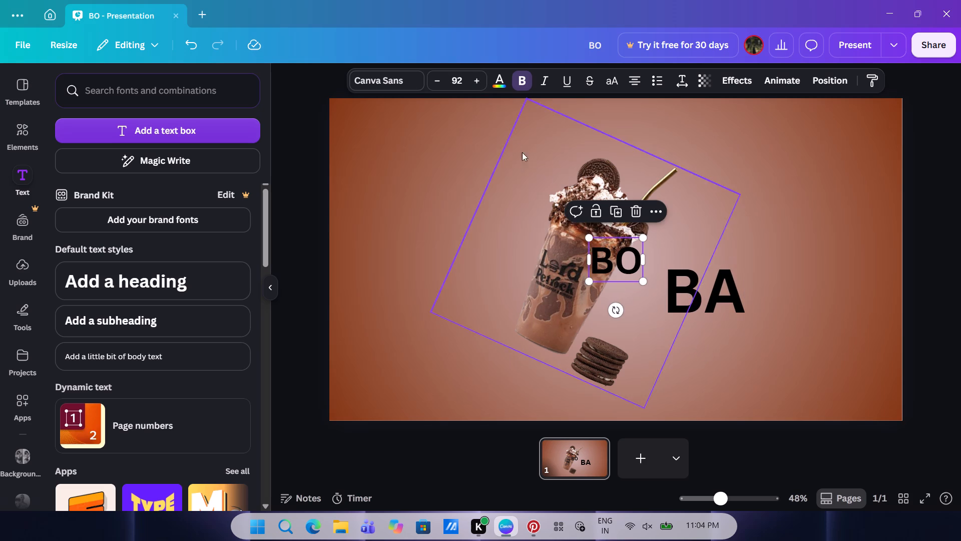
click(457, 79)
scroll(471, 235, down, 6)
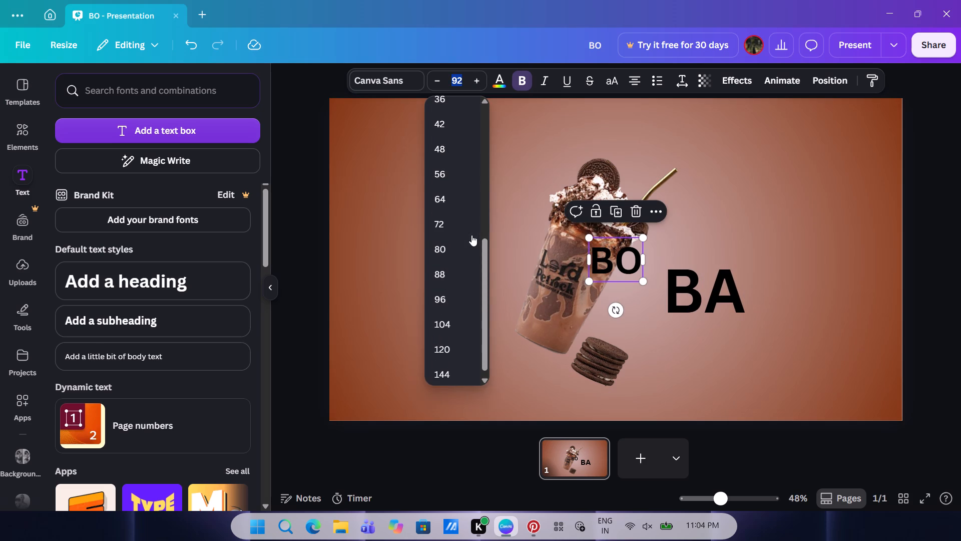
scroll(459, 323, down, 1)
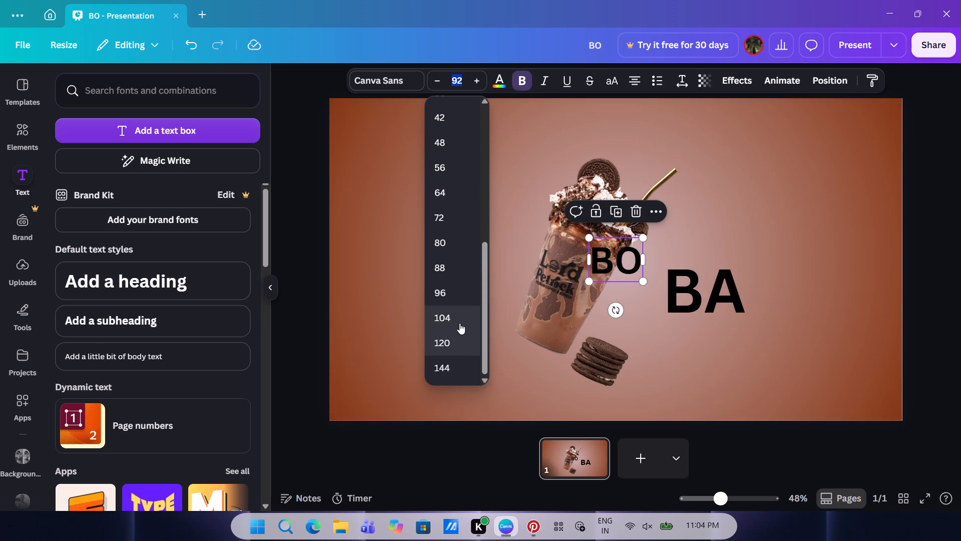
text(150)
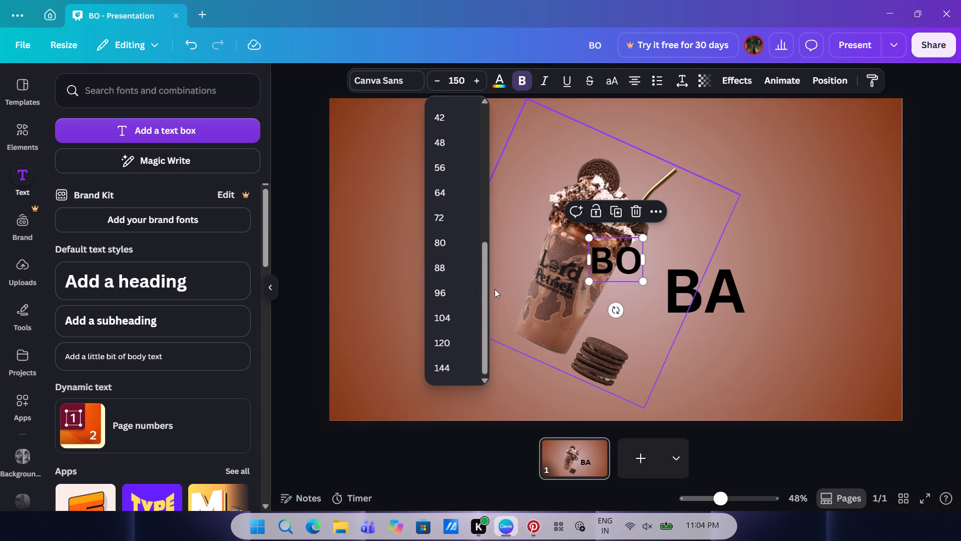
key(Return)
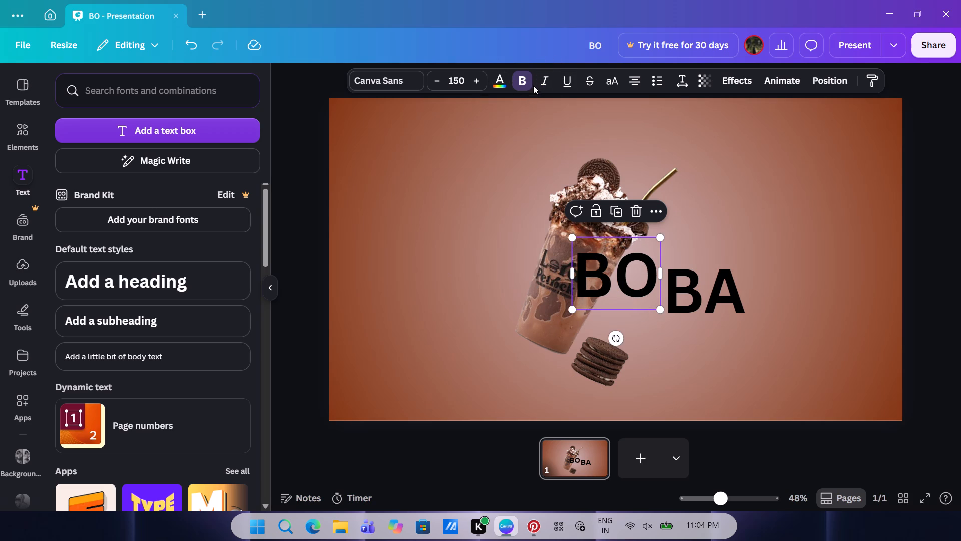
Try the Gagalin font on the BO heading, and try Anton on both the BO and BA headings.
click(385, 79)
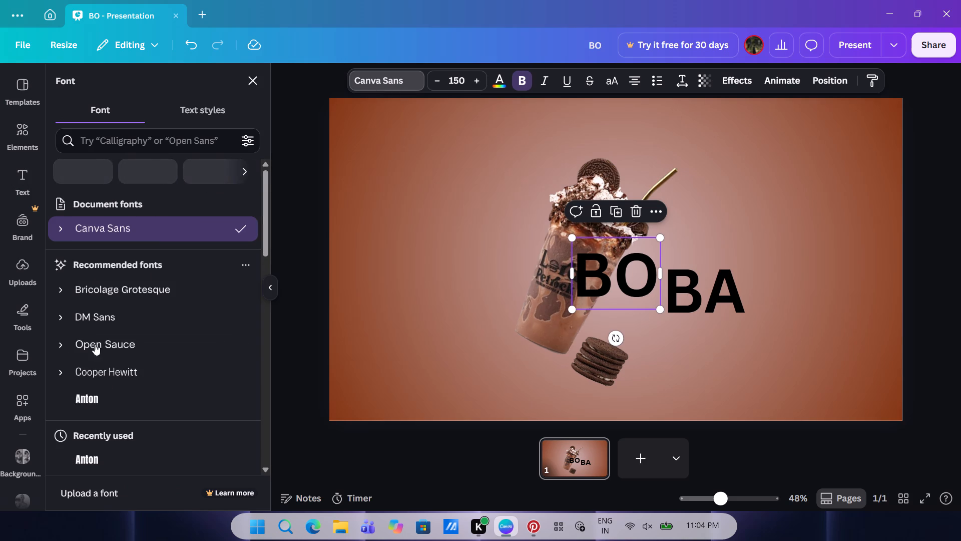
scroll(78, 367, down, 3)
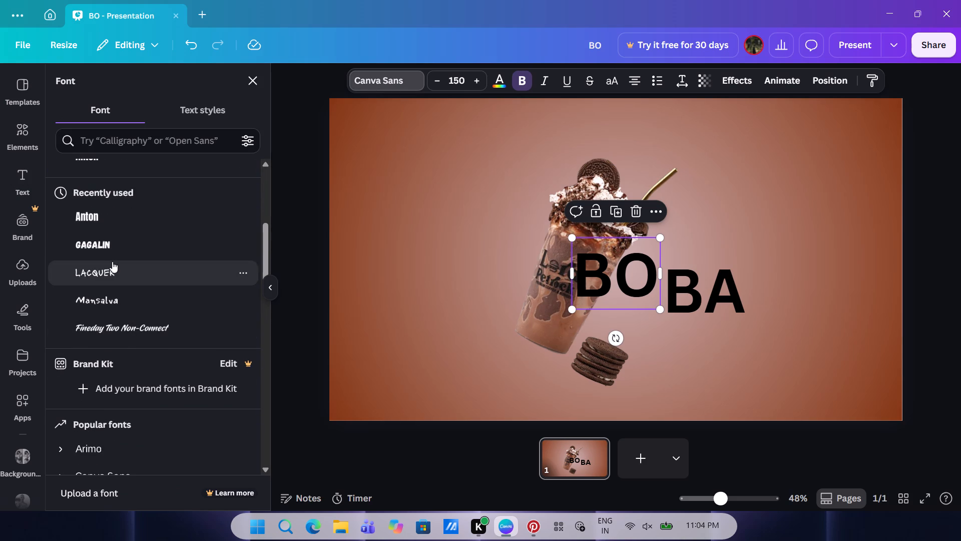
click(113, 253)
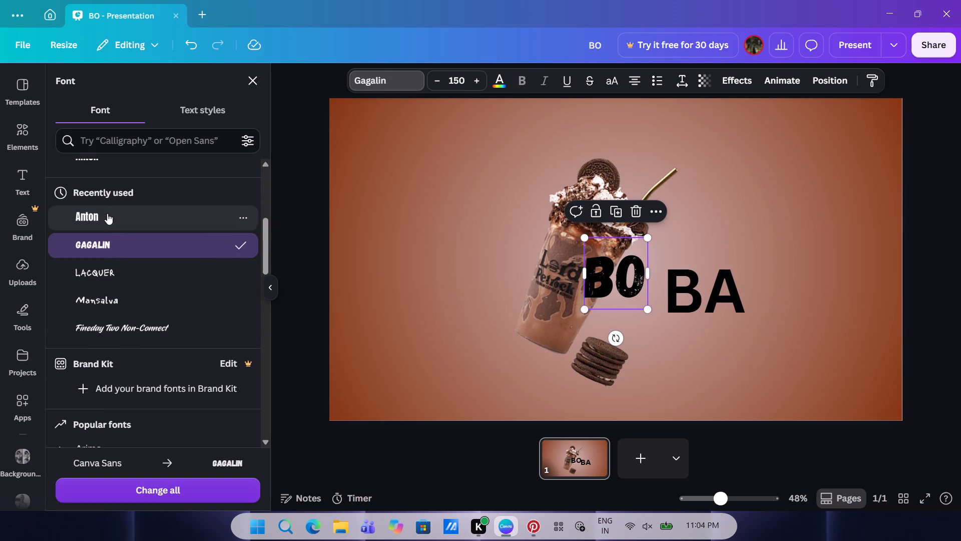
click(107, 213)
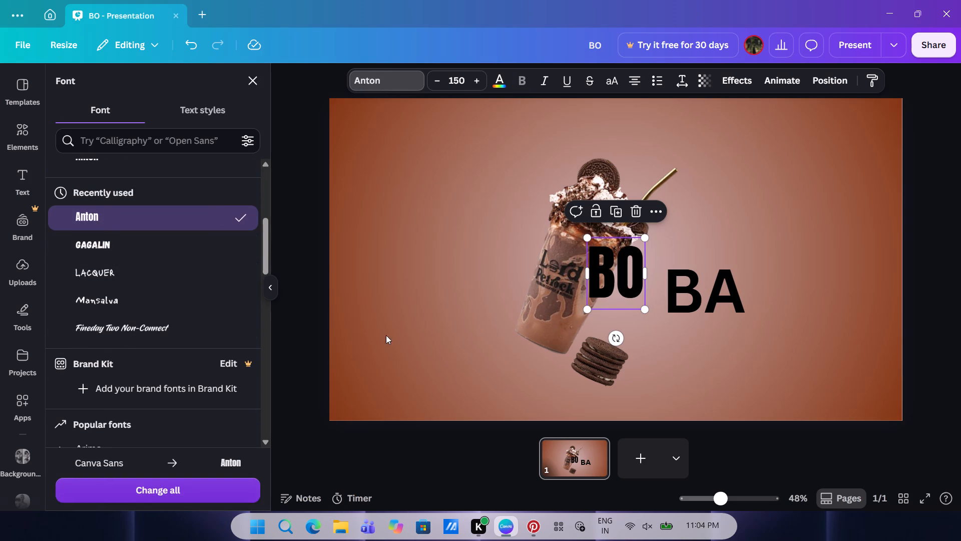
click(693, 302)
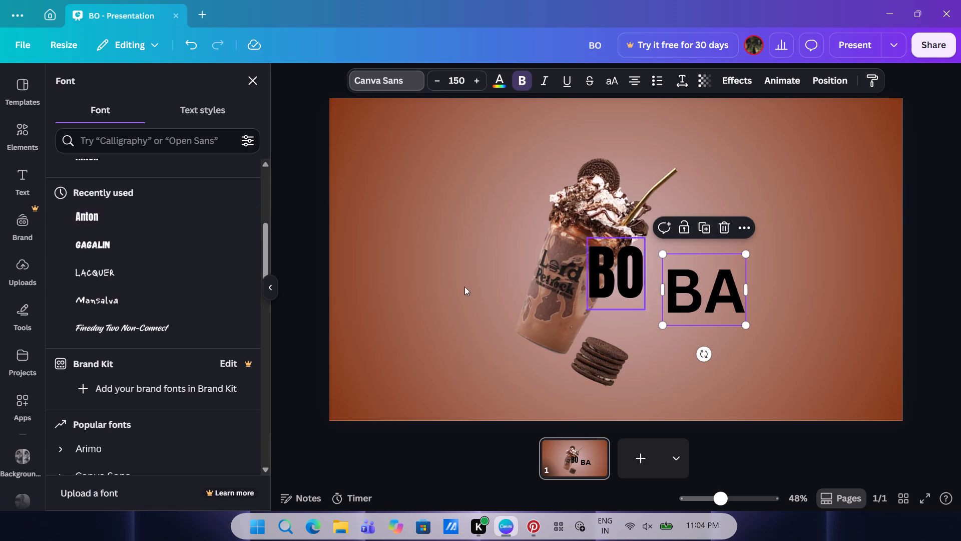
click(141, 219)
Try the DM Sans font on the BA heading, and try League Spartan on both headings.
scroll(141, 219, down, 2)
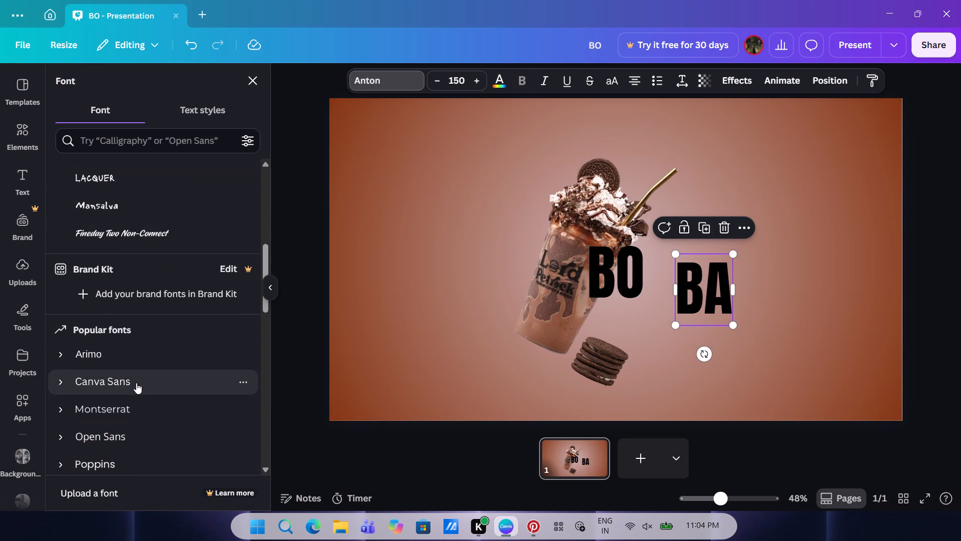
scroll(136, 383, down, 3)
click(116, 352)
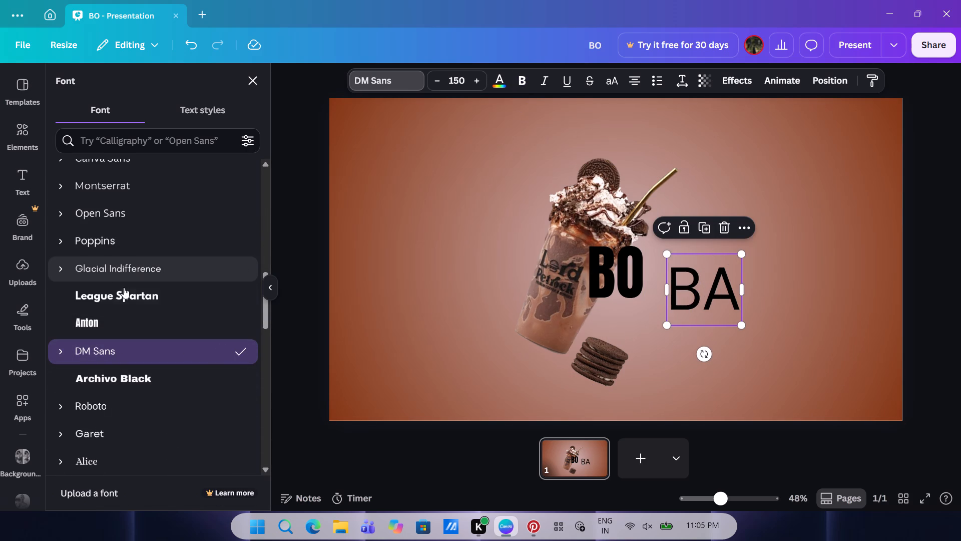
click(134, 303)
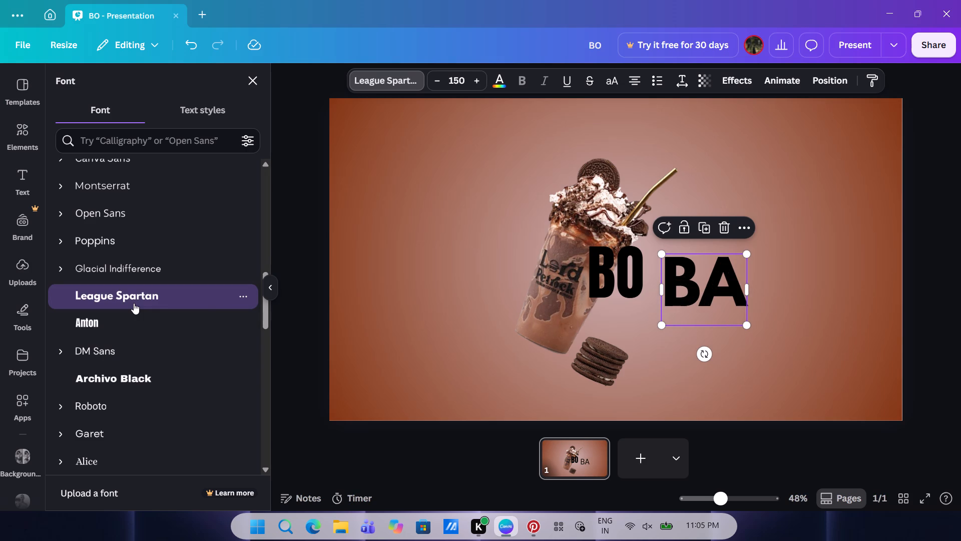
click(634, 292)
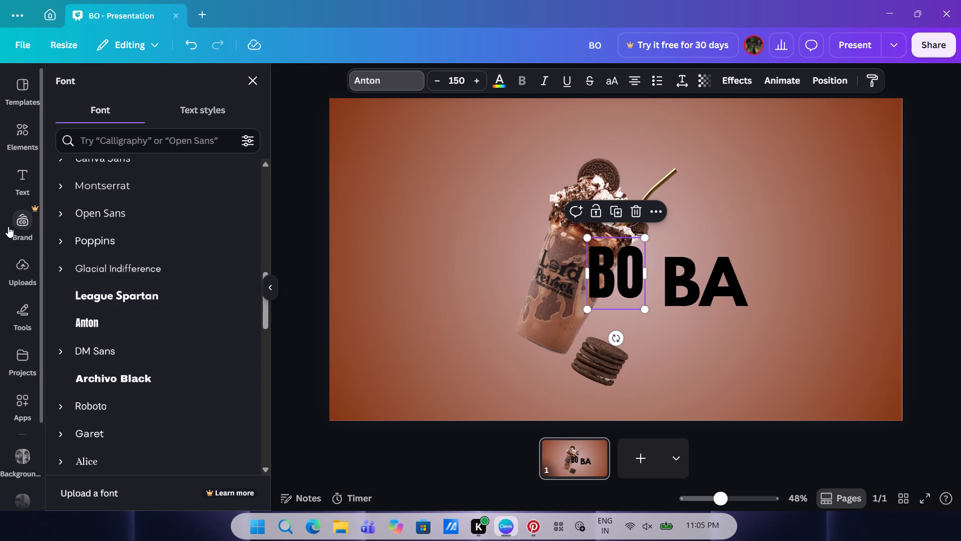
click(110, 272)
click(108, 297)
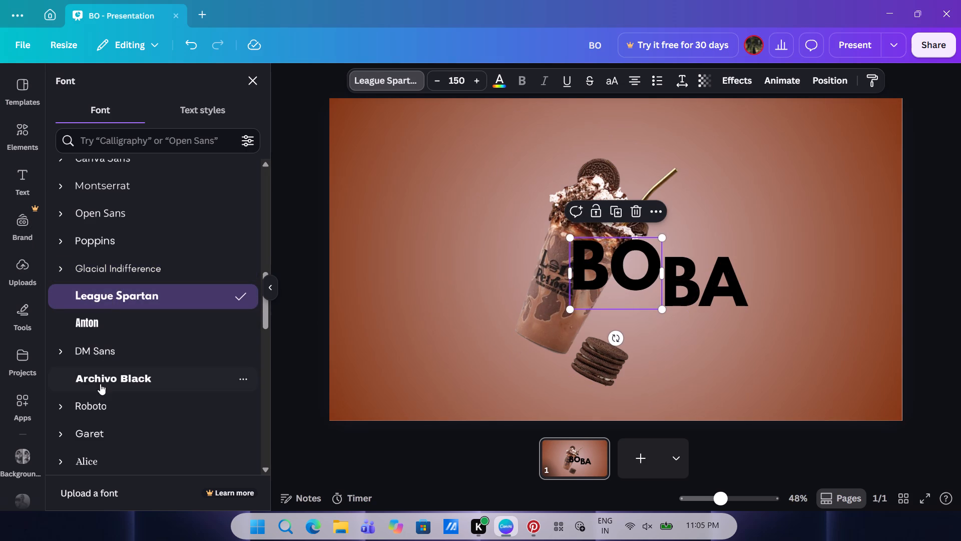
Set both the BO and BA headings in the Archivo Black font.
scroll(100, 384, down, 2)
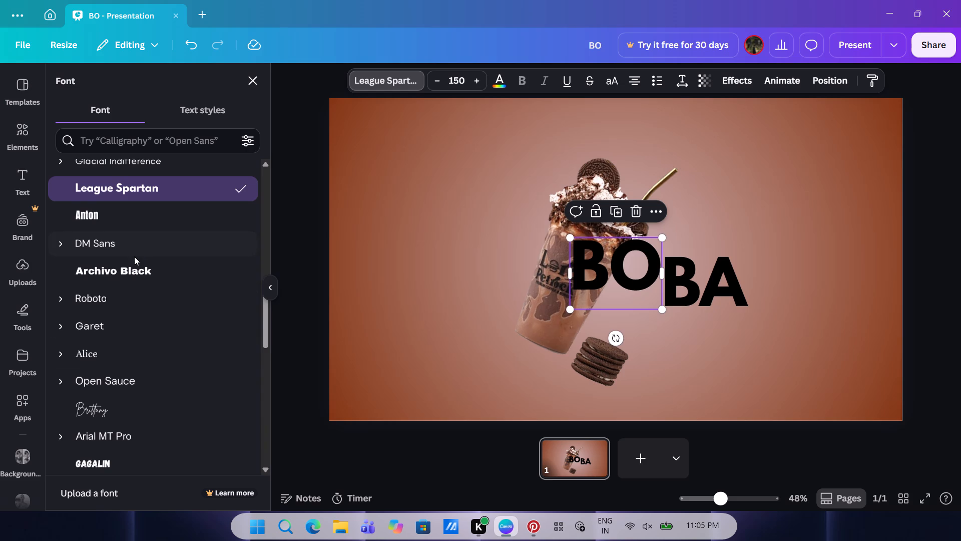
click(111, 276)
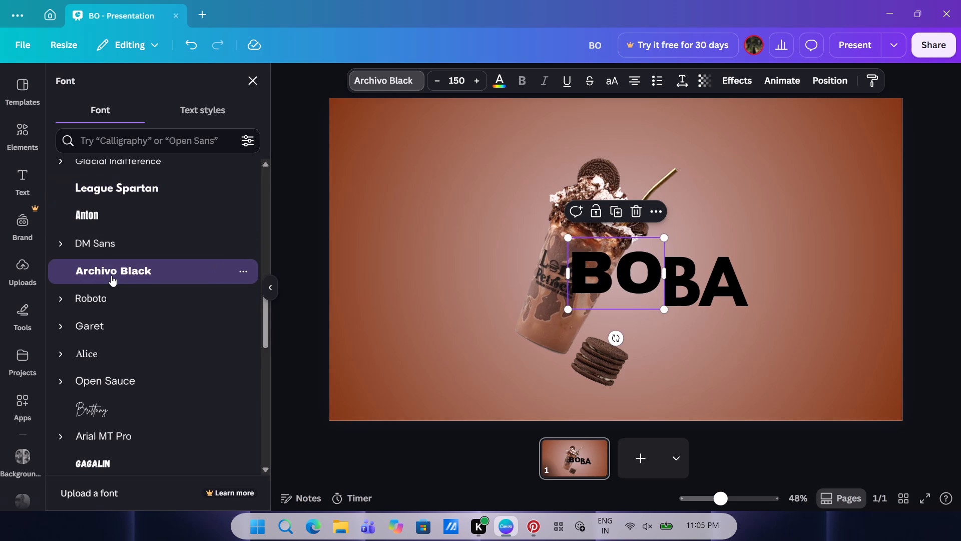
click(679, 290)
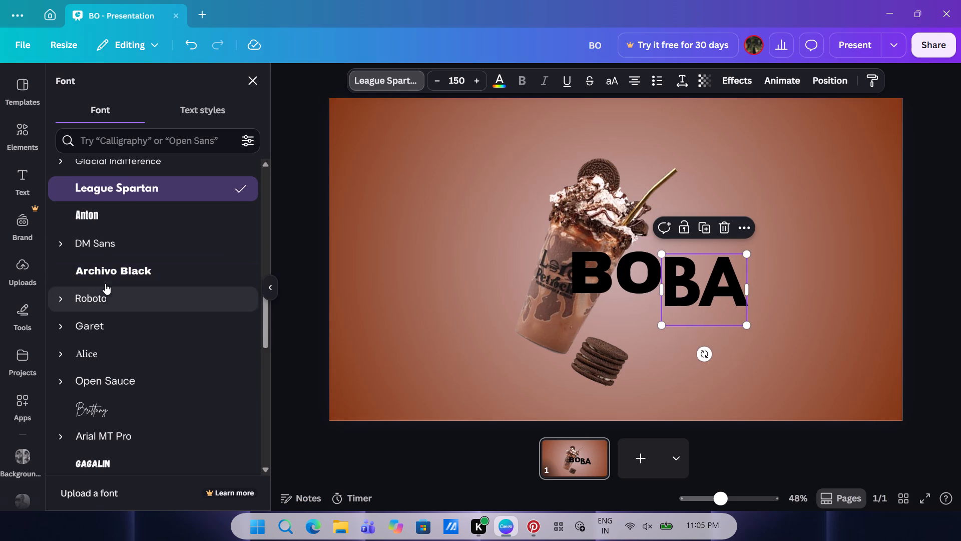
click(114, 282)
Change the font of the BA heading to Cinzel Decorative.
scroll(93, 316, down, 3)
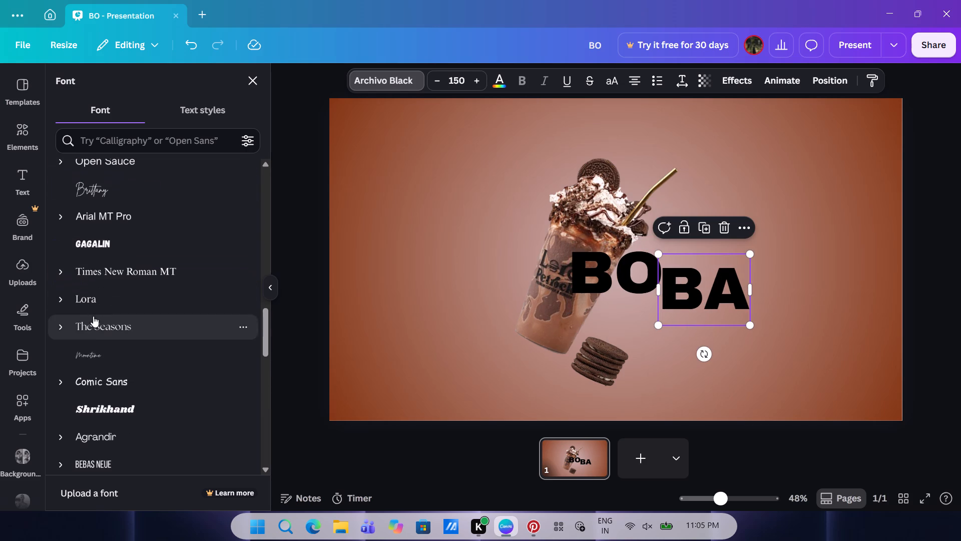
scroll(101, 376, down, 4)
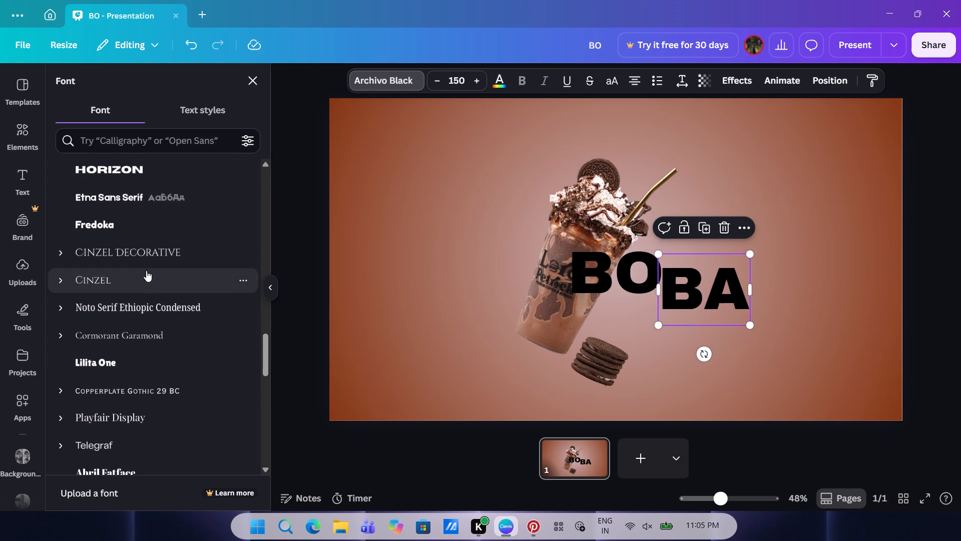
click(160, 245)
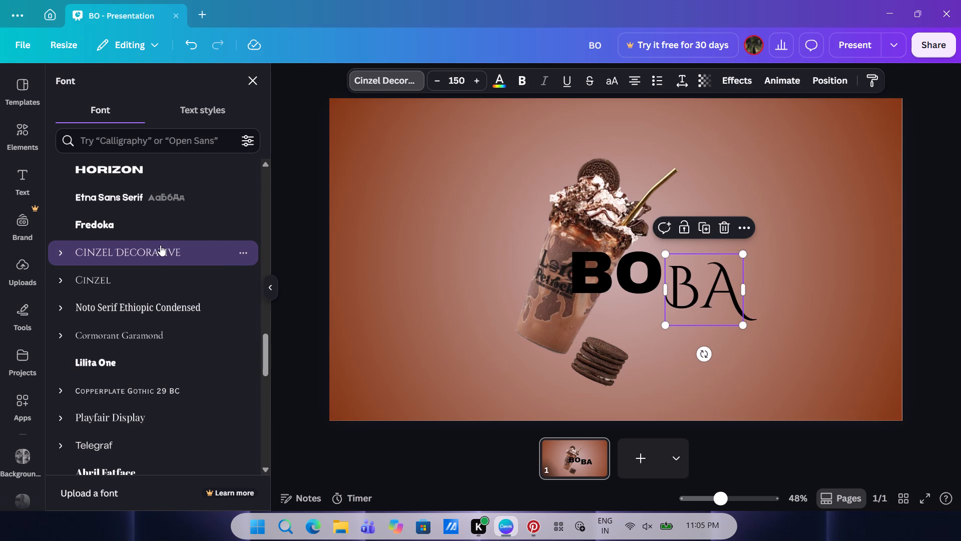
Set the BO heading in the Cinzel Decorative font and make both the BO and BA headings bold.
click(633, 279)
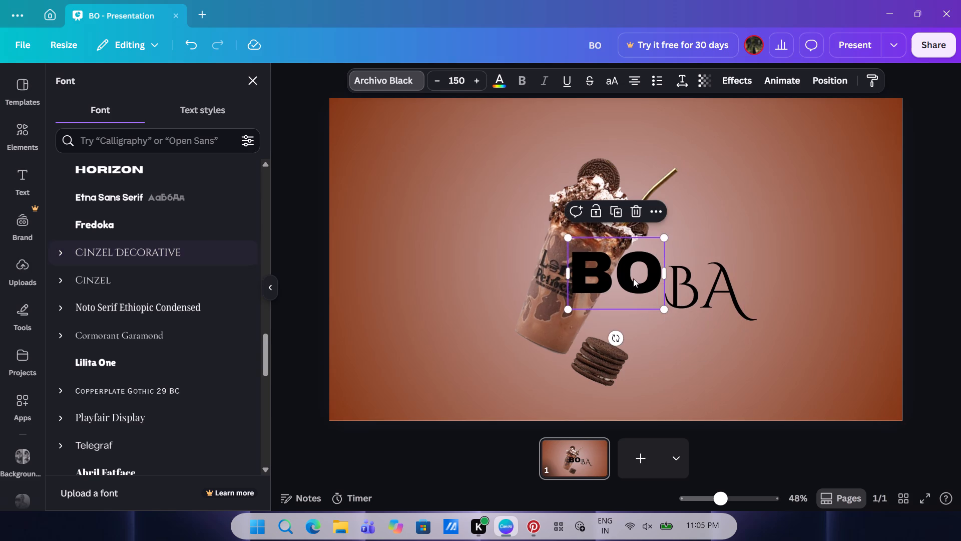
click(131, 255)
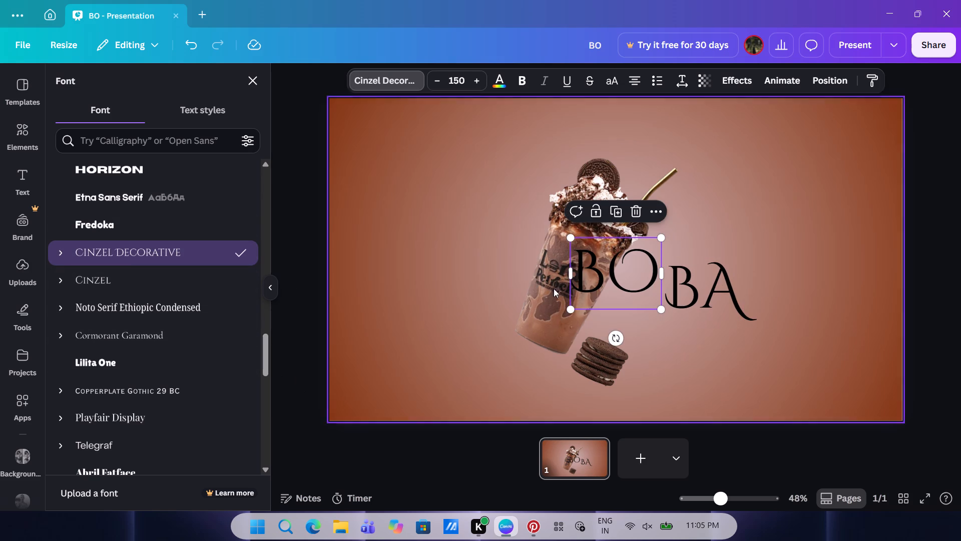
click(522, 88)
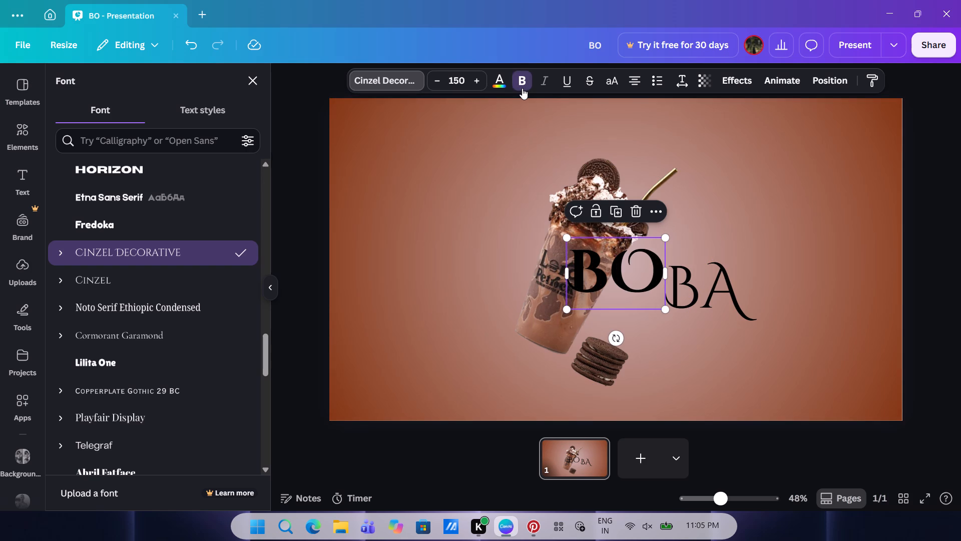
click(522, 88)
click(522, 88)
click(702, 293)
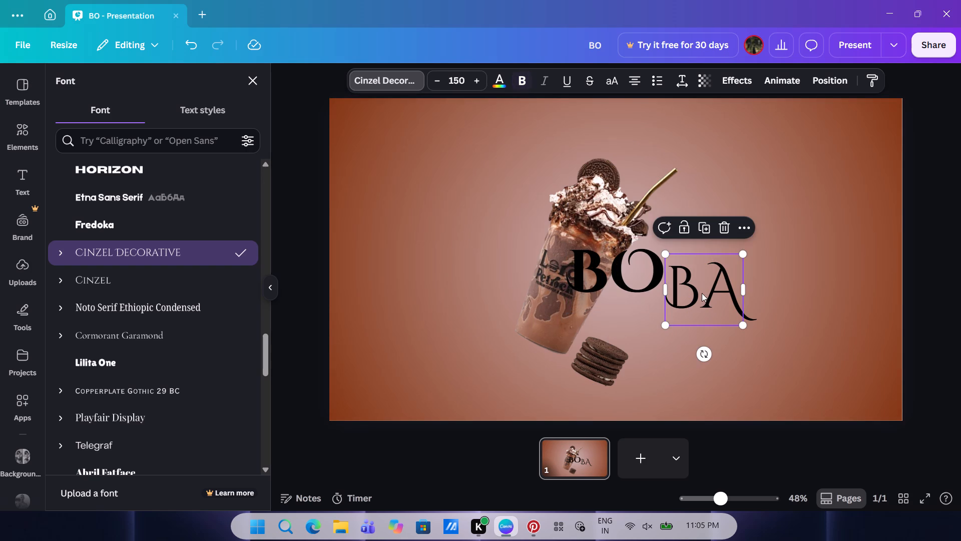
click(520, 89)
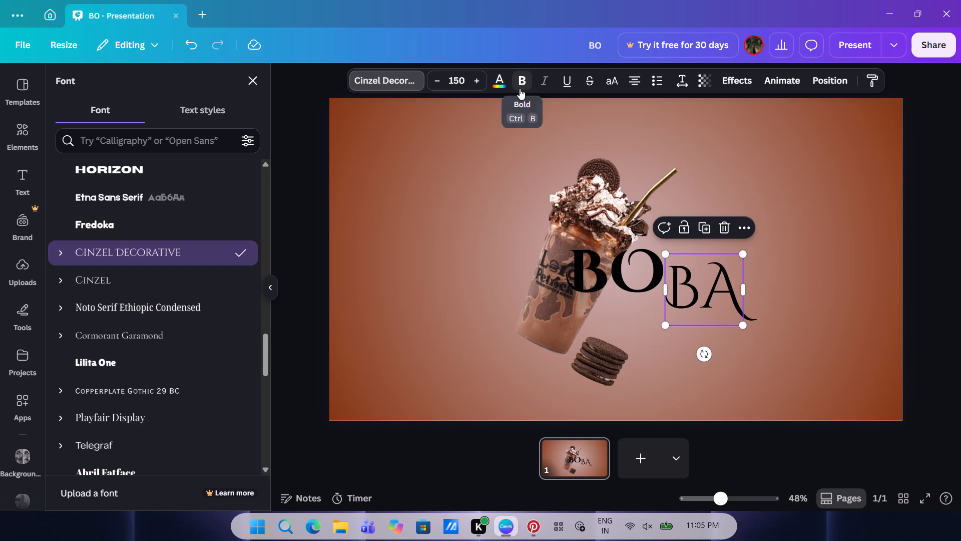
Recolour both headings white, trying the pale pink photo colour on BO first.
click(620, 270)
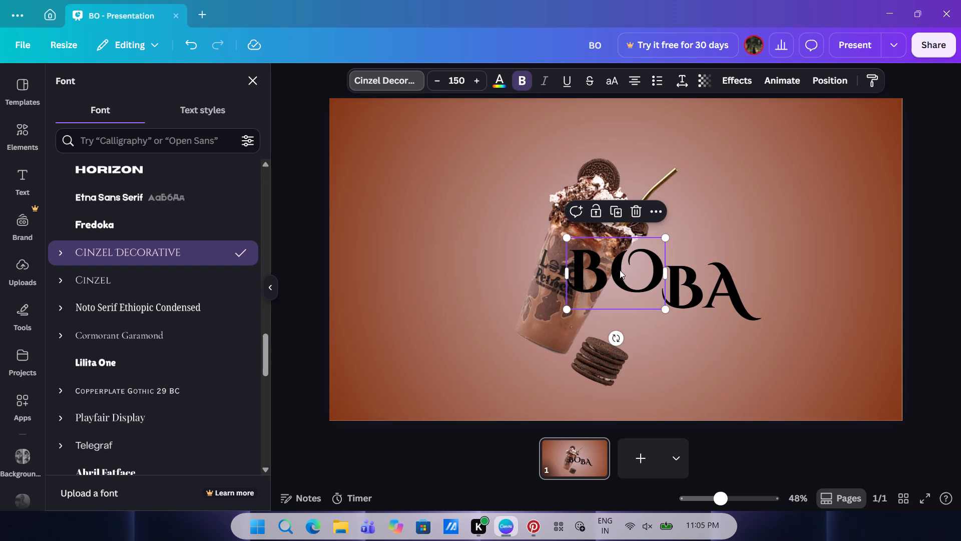
double_click(505, 89)
click(505, 89)
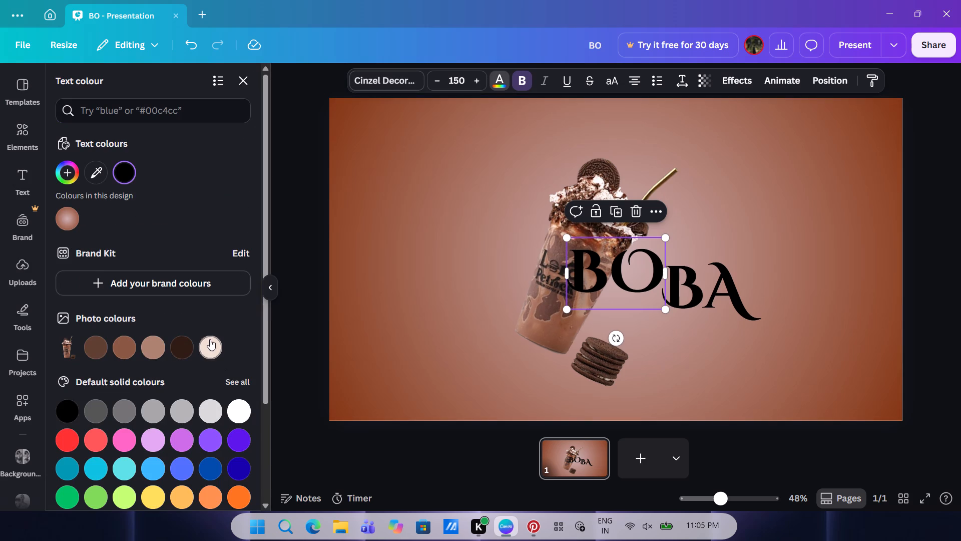
click(210, 339)
click(694, 290)
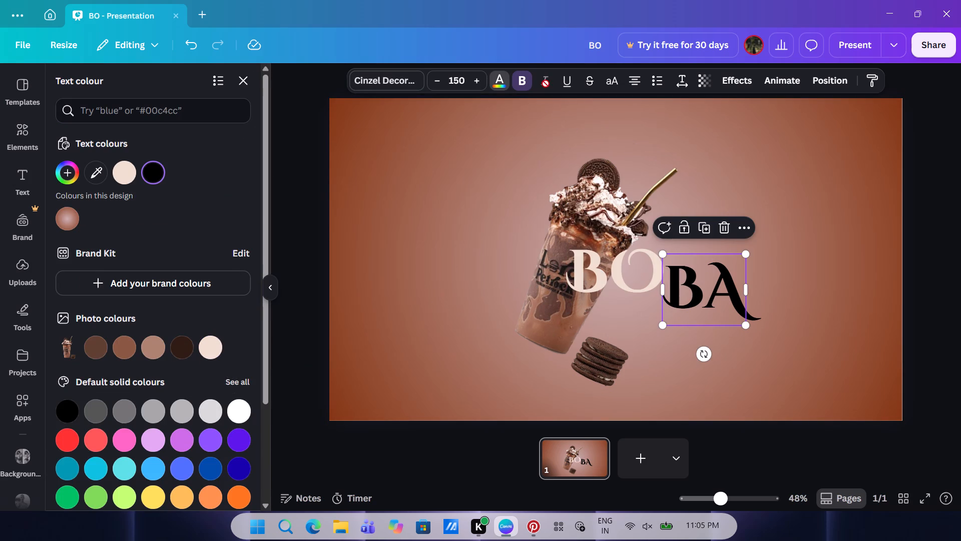
click(229, 410)
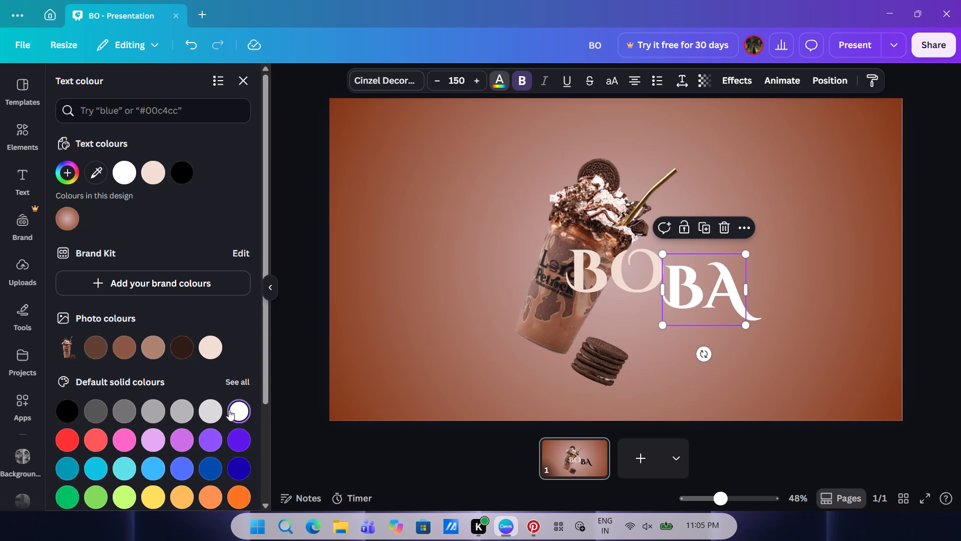
click(600, 265)
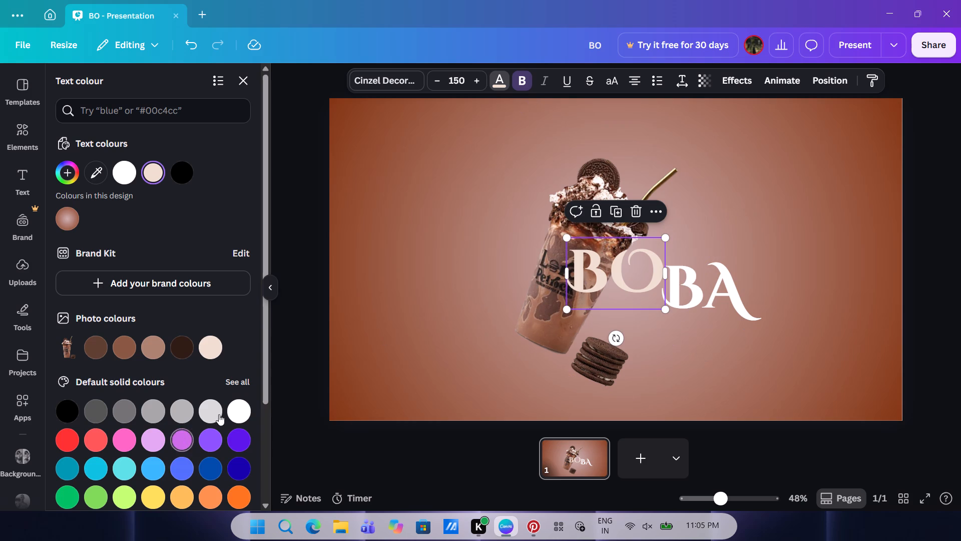
click(247, 409)
Move the BO heading to the upper-left side of the shake and send it backward behind the cup.
drag(603, 255, 537, 247)
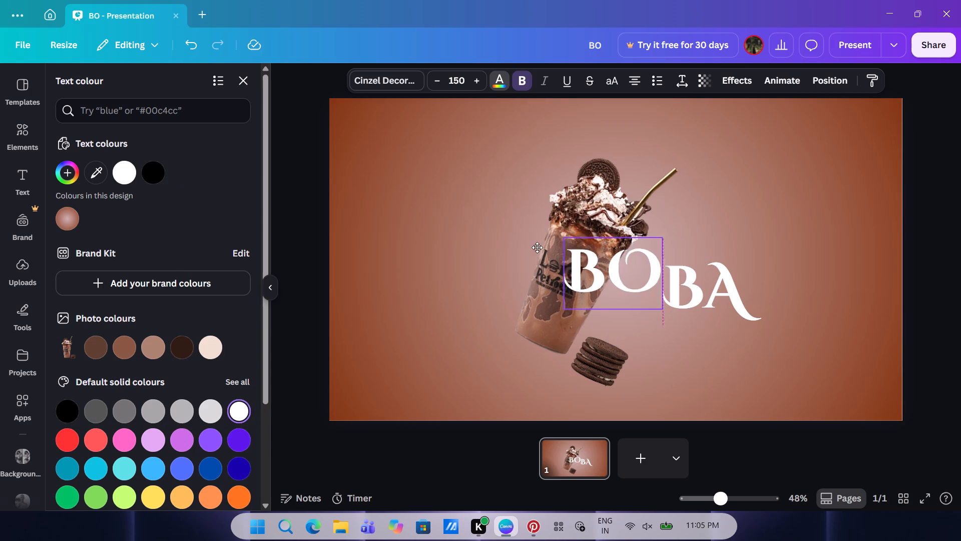
drag(537, 247, 492, 222)
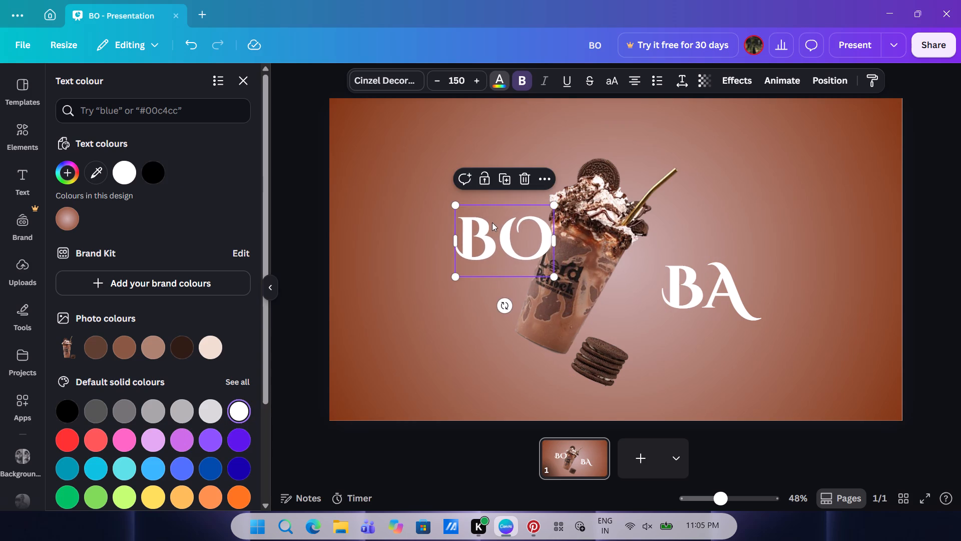
right_click(492, 222)
click(523, 292)
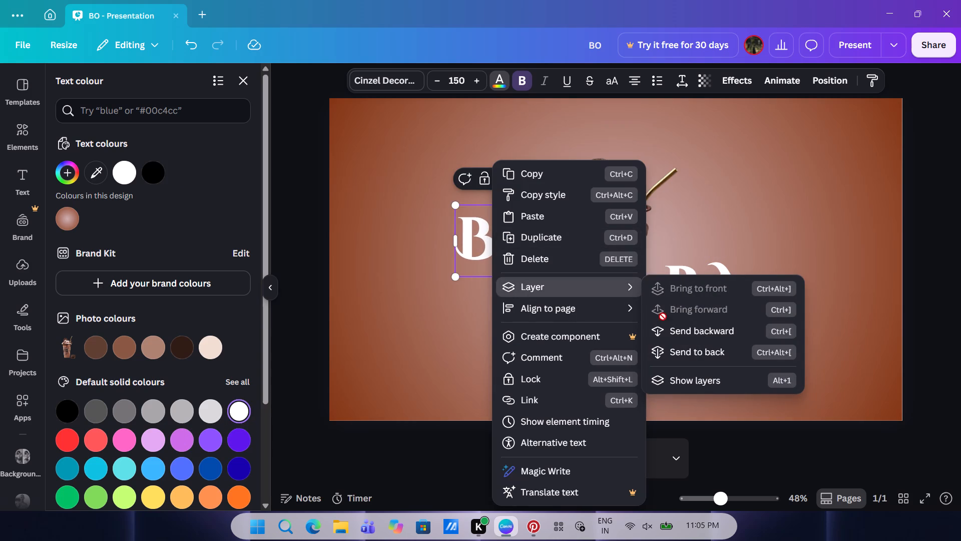
click(665, 326)
click(377, 210)
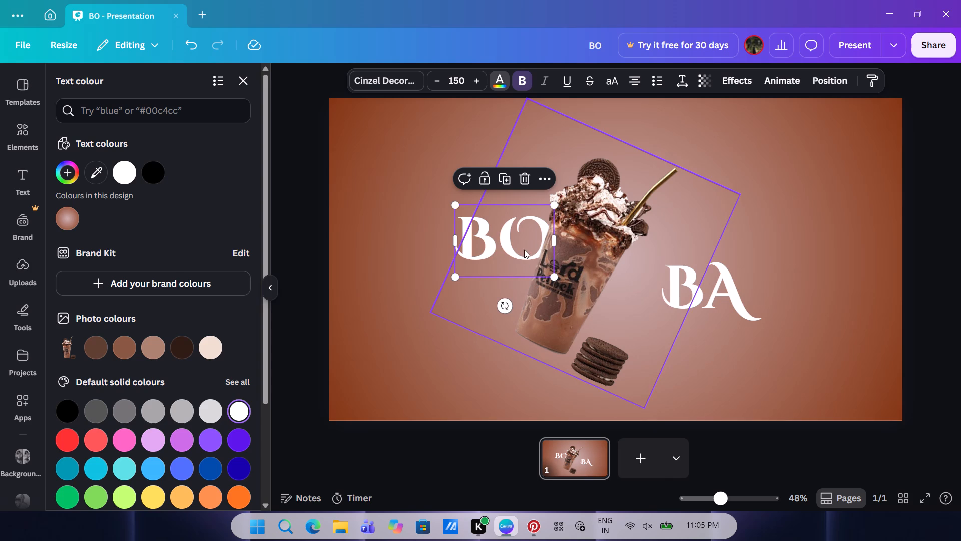
drag(524, 250, 529, 238)
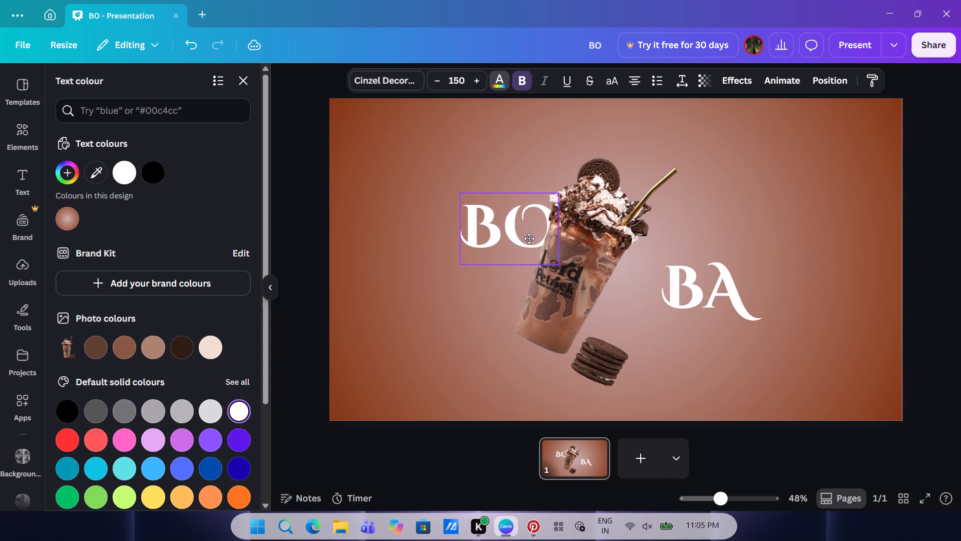
drag(529, 238, 526, 237)
Move the BA heading against the lower-right side of the cup and send it backward behind the shake.
drag(683, 289, 657, 296)
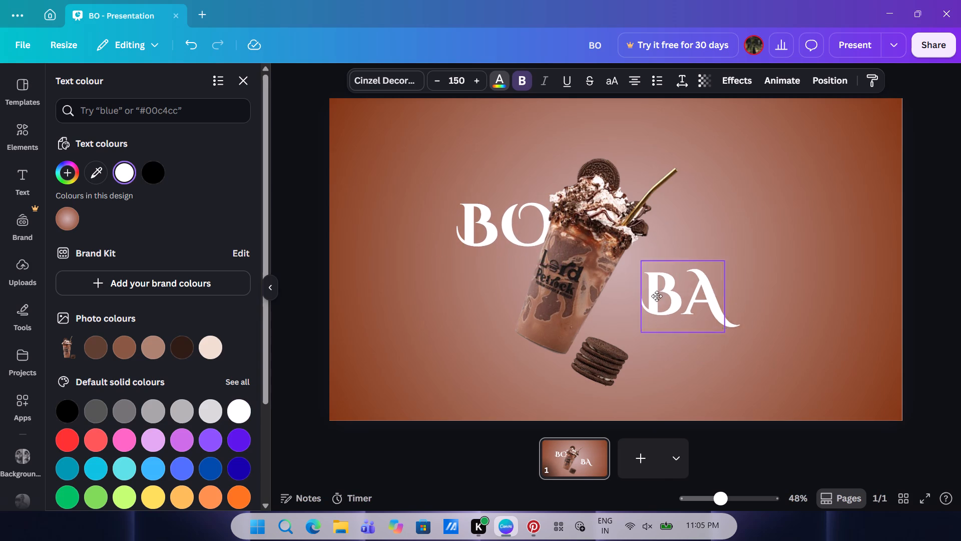
drag(657, 296, 611, 299)
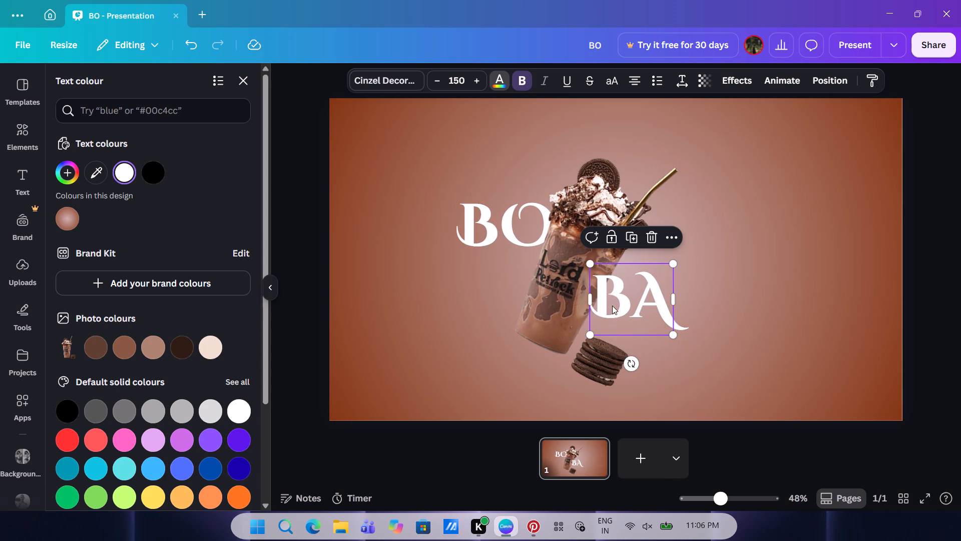
click(613, 308)
right_click(617, 308)
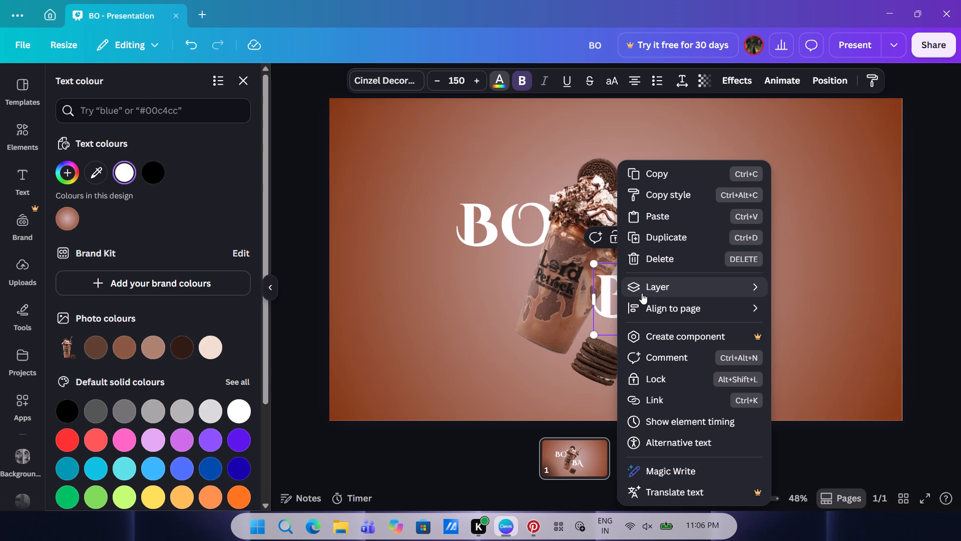
click(642, 293)
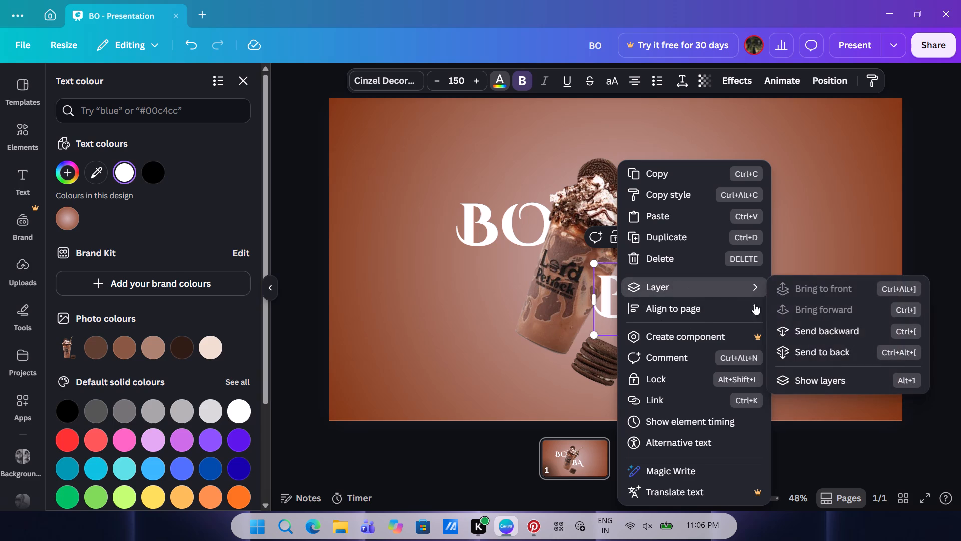
click(791, 329)
click(483, 358)
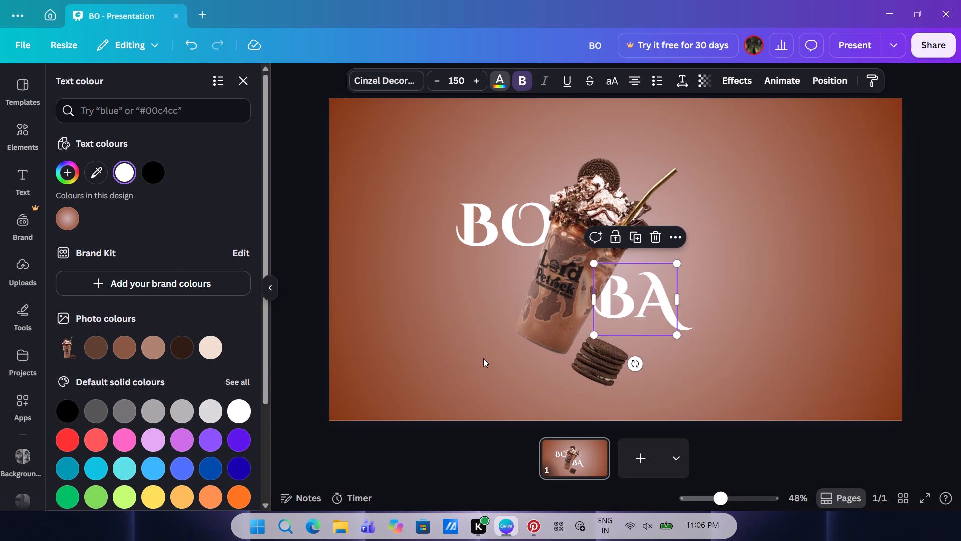
click(473, 391)
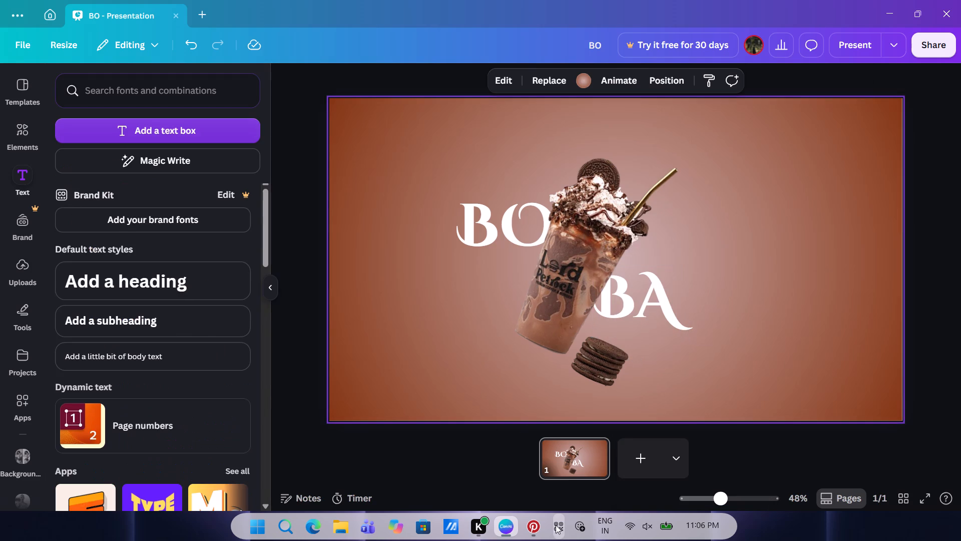
Switch to Pinterest, play the boba poster video to examine its text and added elements, and return to Canva.
click(531, 531)
click(214, 283)
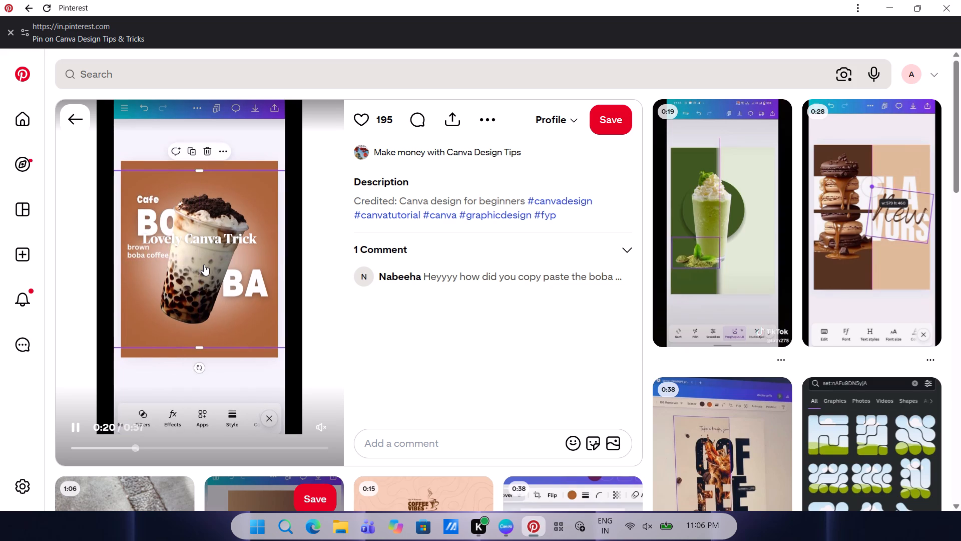
click(181, 262)
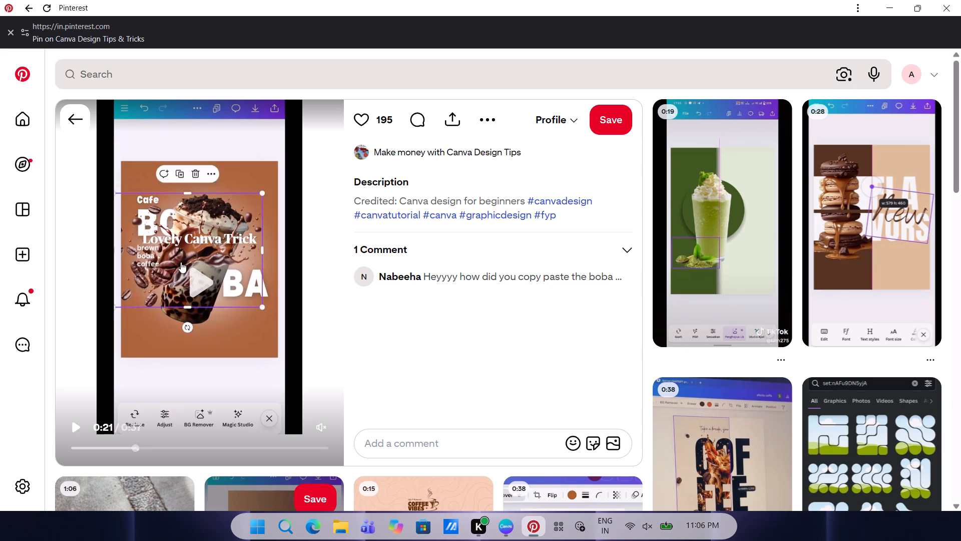
click(502, 531)
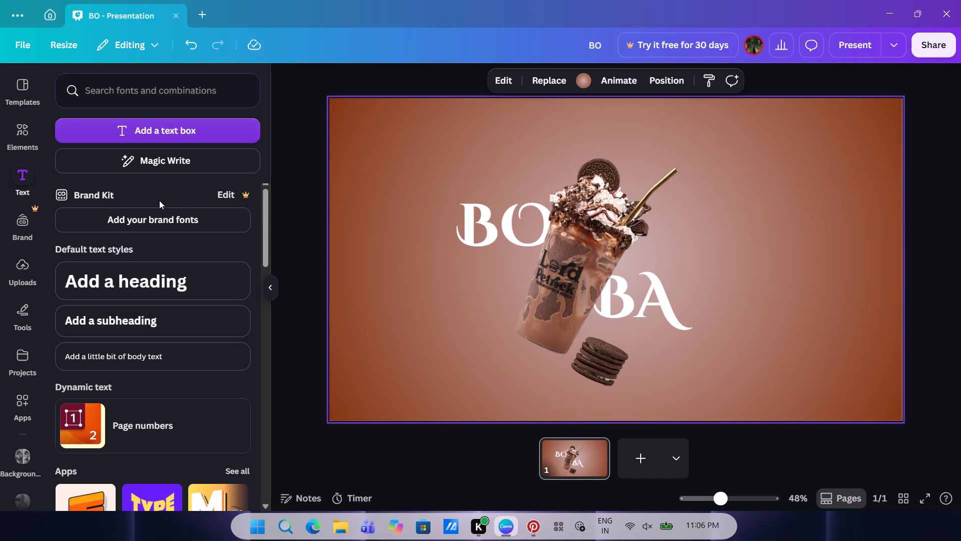
Add a subheading to the slide and replace its placeholder text with "Brown".
click(148, 319)
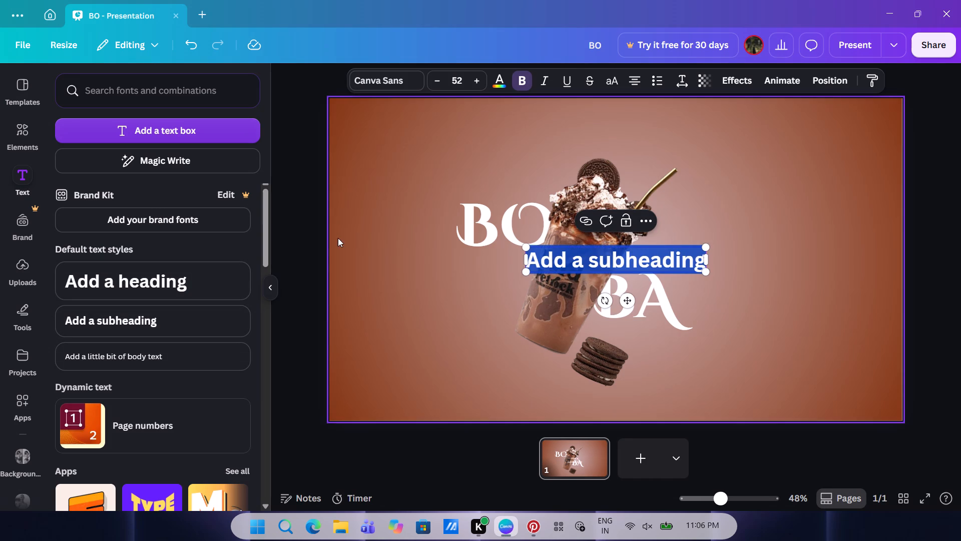
key(shift+BackSpace)
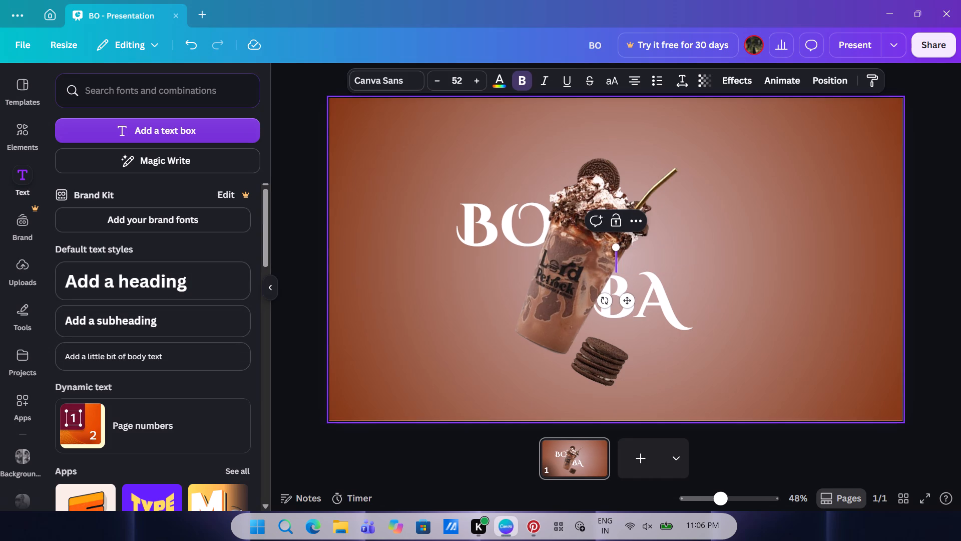
text(brown)
key(BackSpace)
key(BackSpace)
key(BackSpace)
key(BackSpace)
key(BackSpace)
key(BackSpace)
key(BackSpace)
key(BackSpace)
key(BackSpace)
key(BackSpace)
key(BackSpace)
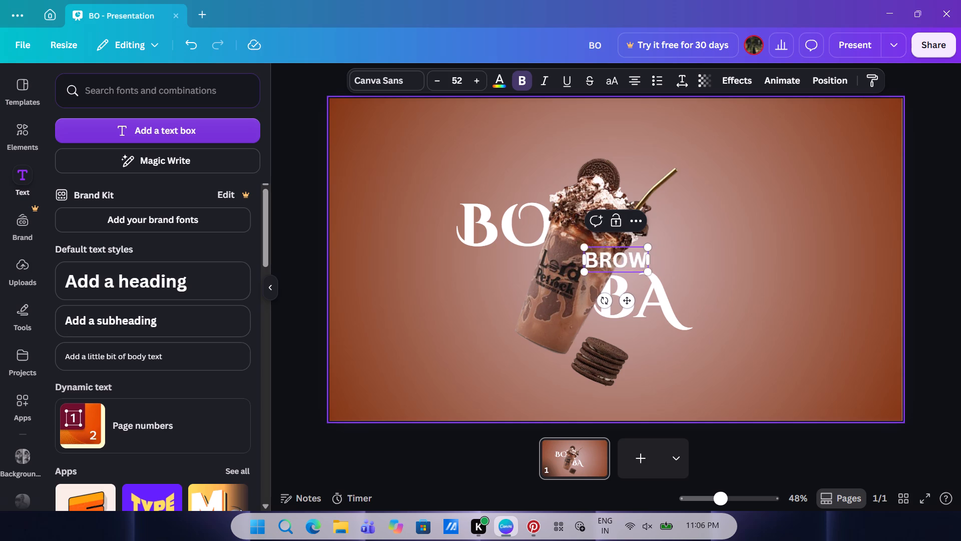
key(BackSpace)
key(BackSpace)
key(BackSpace)
key(BackSpace)
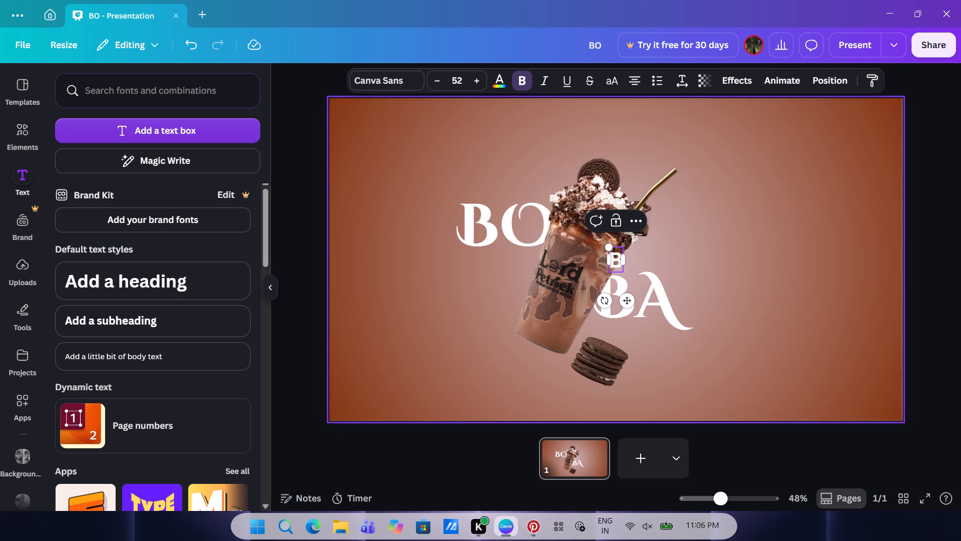
text(rown)
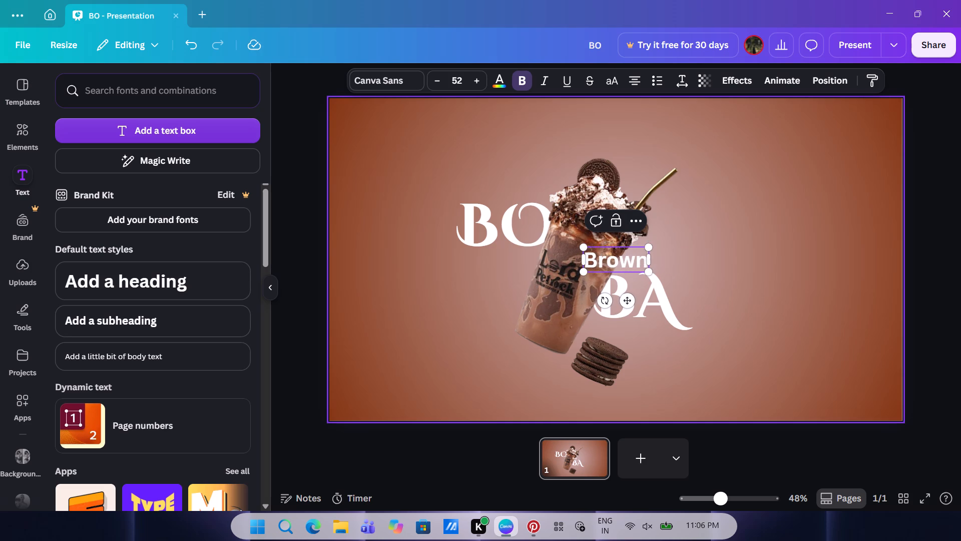
Add a second line reading "Boba Coffe" below "Brown" in the subheading.
key(space)
key(shift+Return)
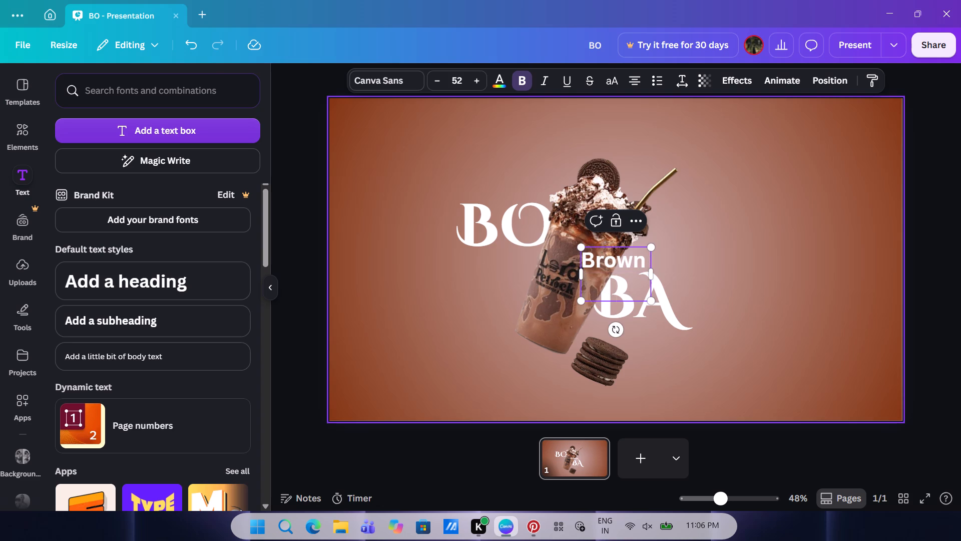
key(b)
key(BackSpace)
text(BO)
key(BackSpace)
text(oba)
key(space)
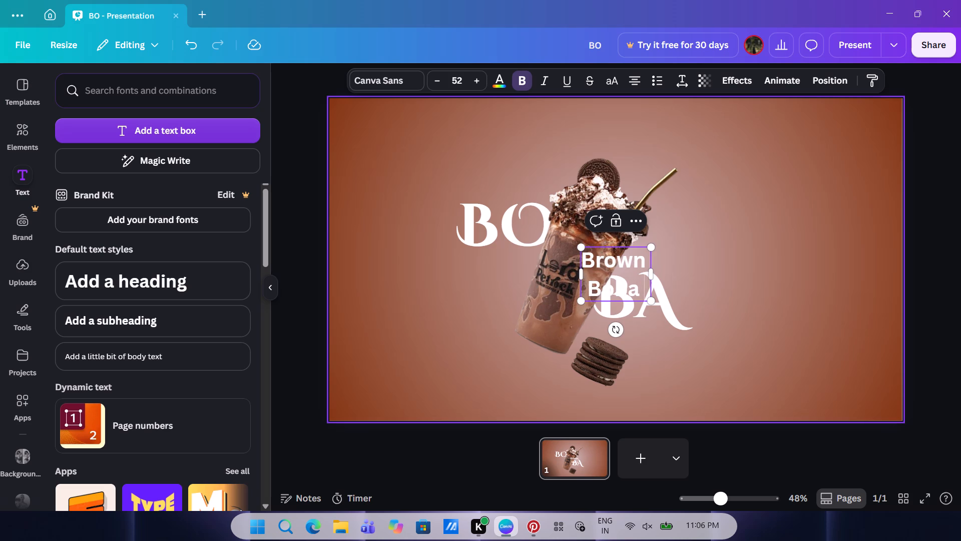
key(shift+c)
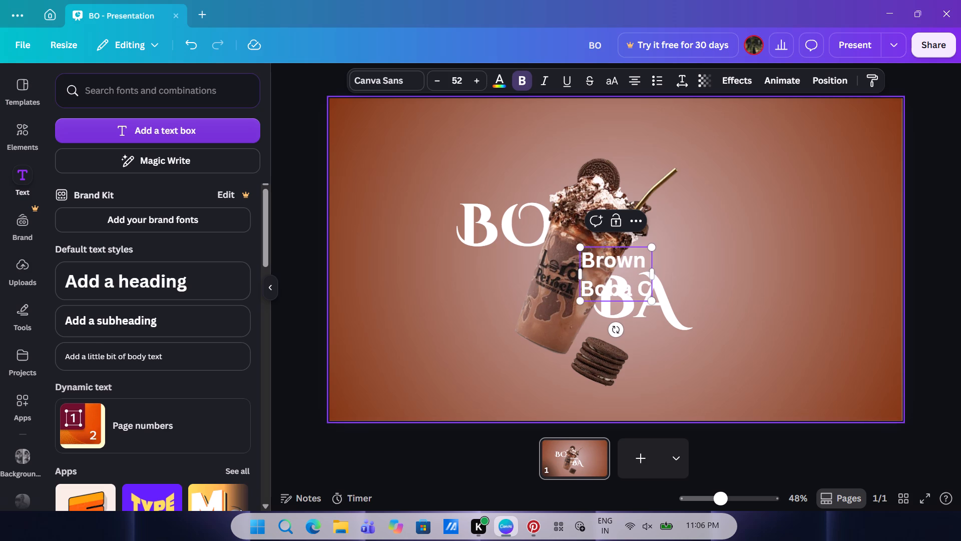
text(offe)
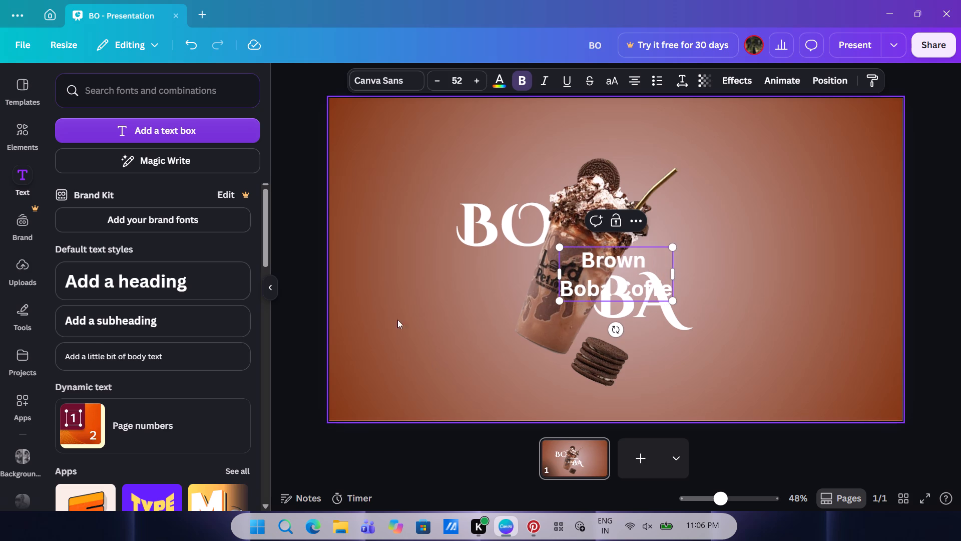
Move the two-line subheading off the shake to the area beside the cup, just below the BO heading.
drag(610, 262, 614, 291)
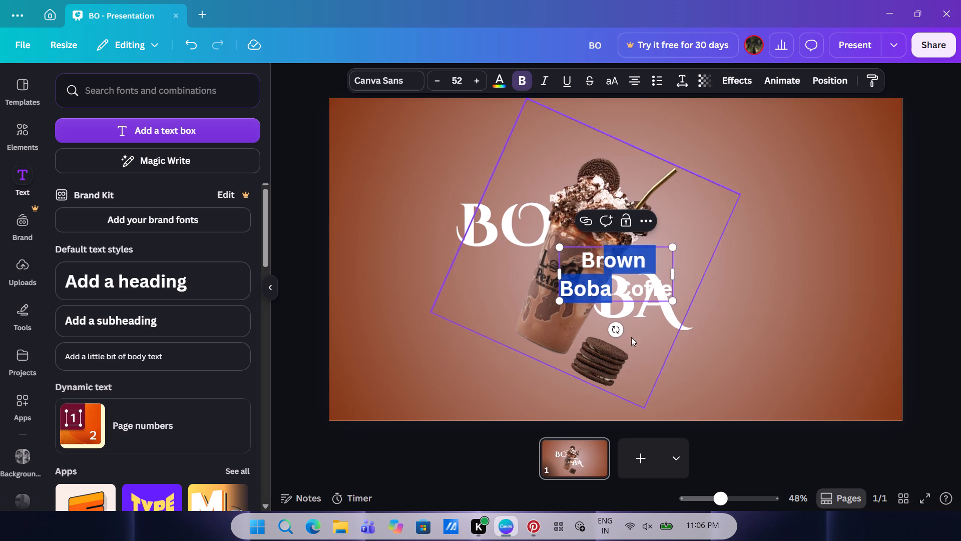
click(724, 298)
drag(613, 285, 433, 285)
Correct the spelling in the subheading's second line so it reads "Boba Coffee".
click(474, 289)
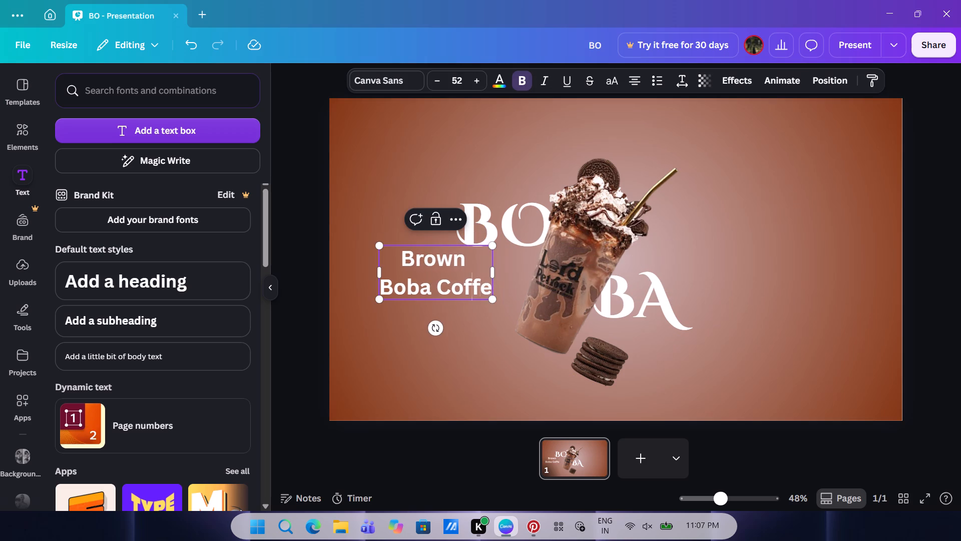
click(479, 288)
key(BackSpace)
key(e)
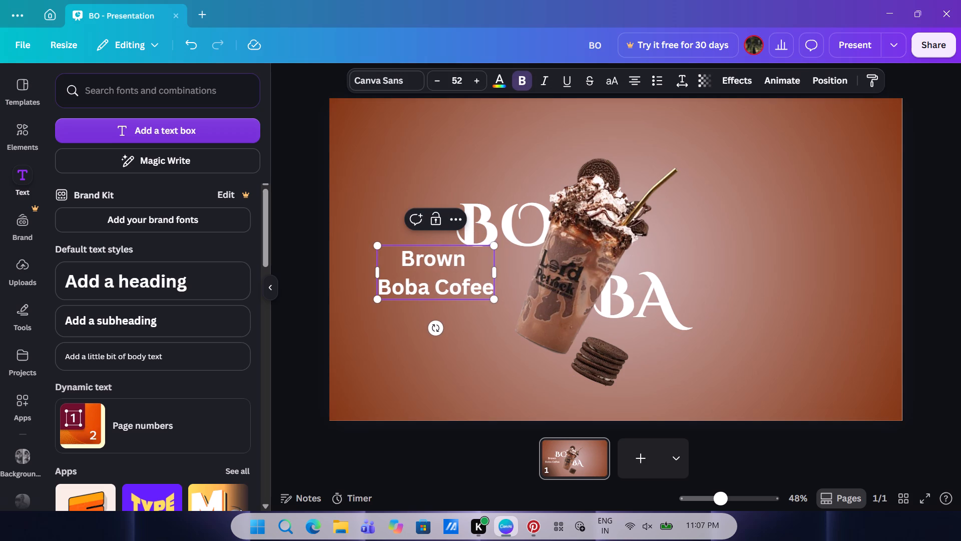
key(BackSpace)
text(fe)
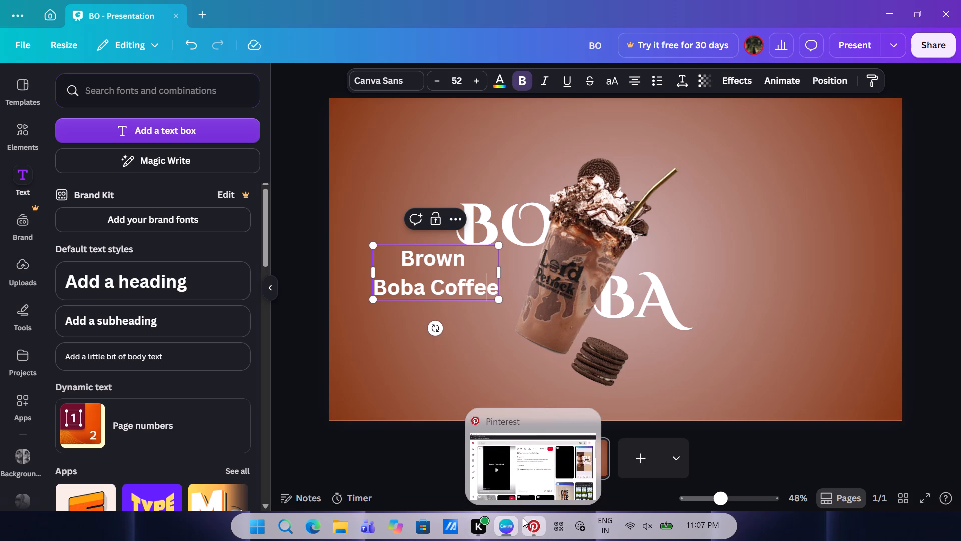
Switch to Pinterest to compare the subheading with the boba poster's small text, and return to Canva.
click(528, 530)
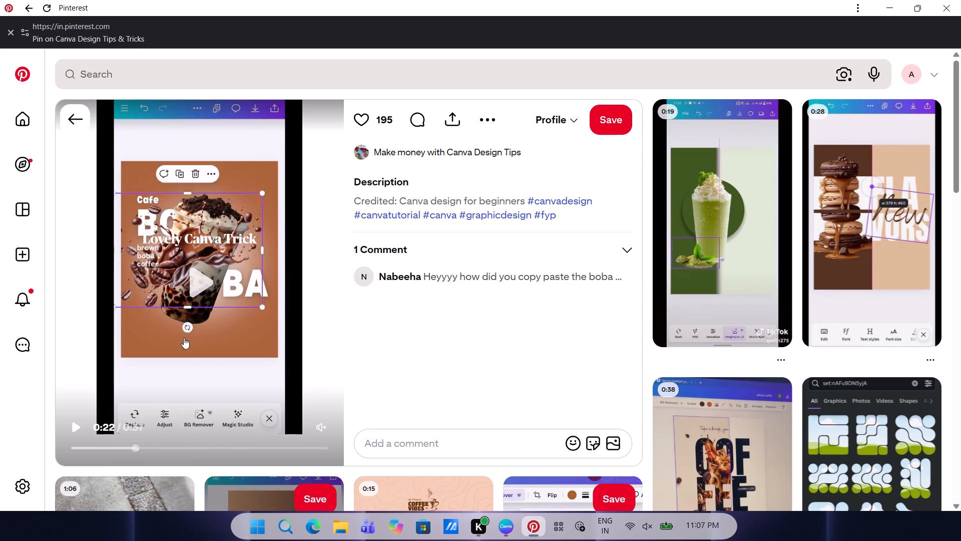
click(510, 530)
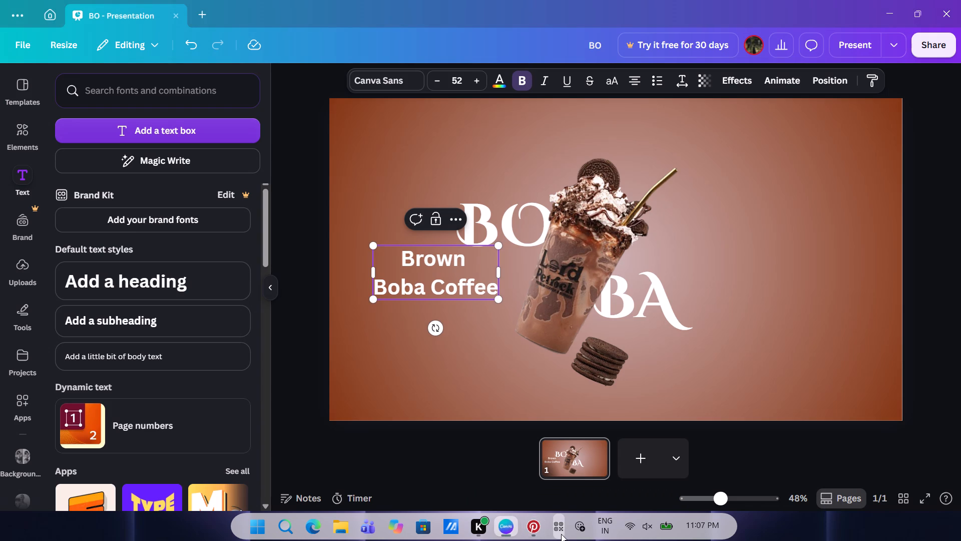
click(561, 534)
click(533, 531)
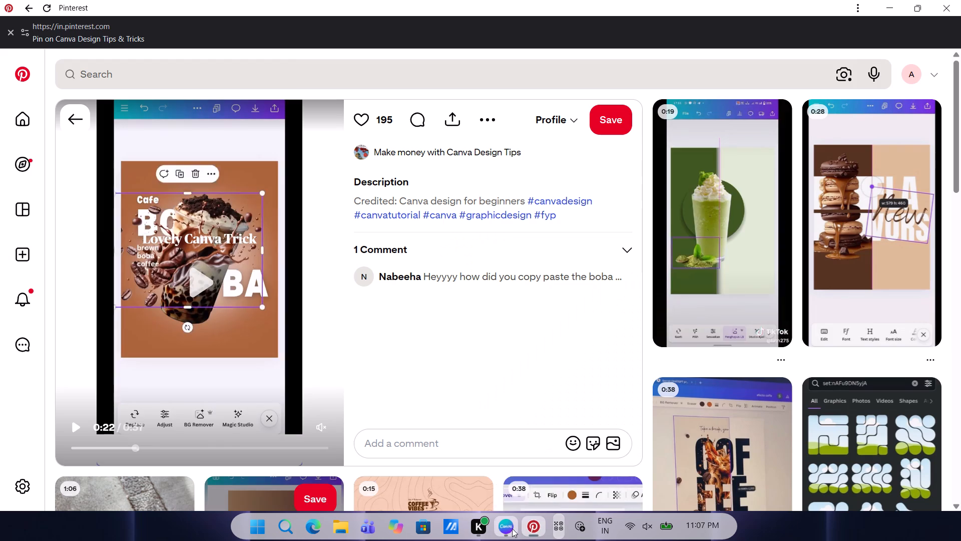
click(504, 529)
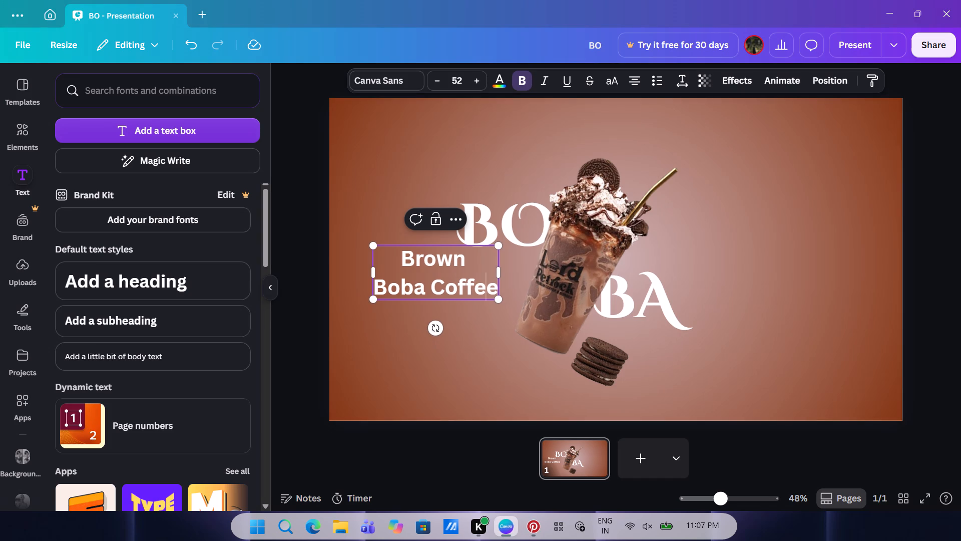
Set the font of both subheading lines, "Boba Coffee" and "Brown", to Cinzel Decorative.
click(402, 80)
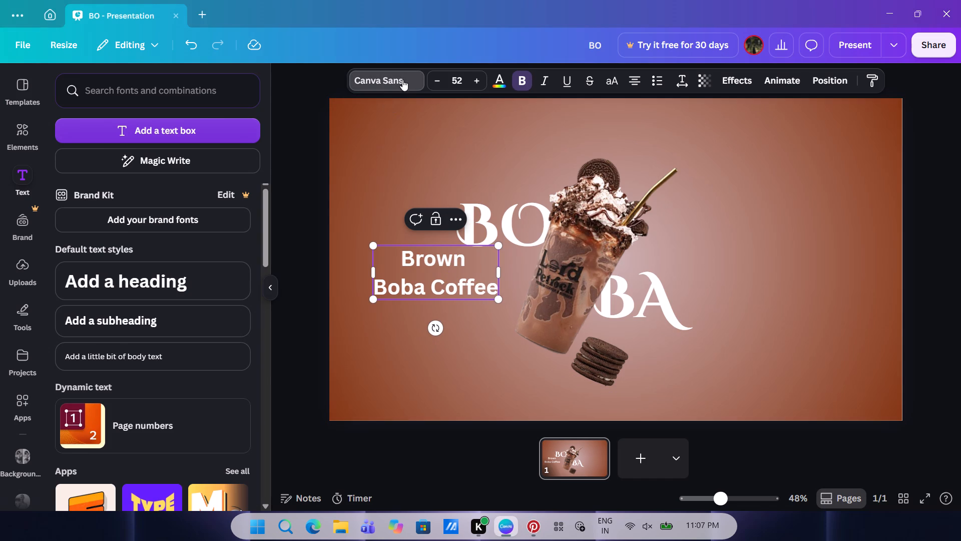
click(148, 273)
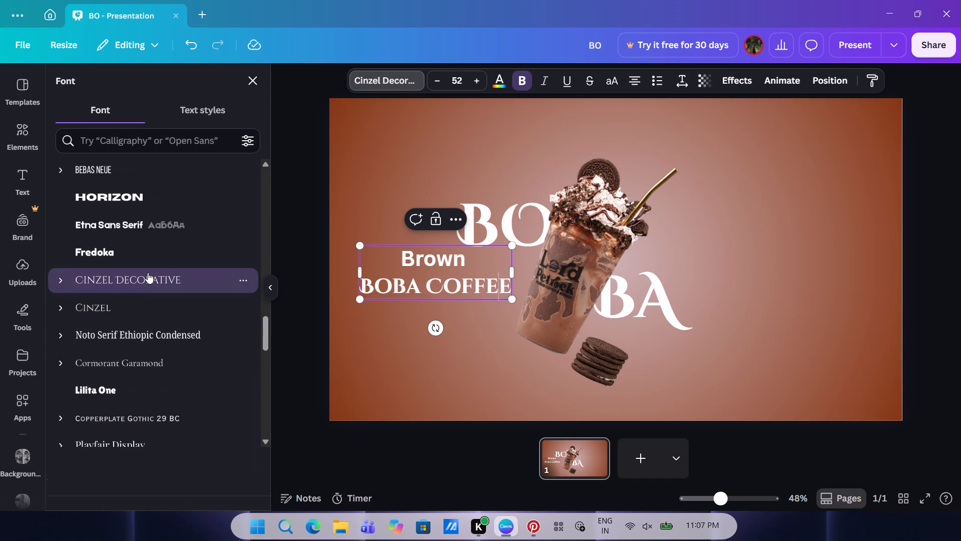
click(455, 269)
click(474, 260)
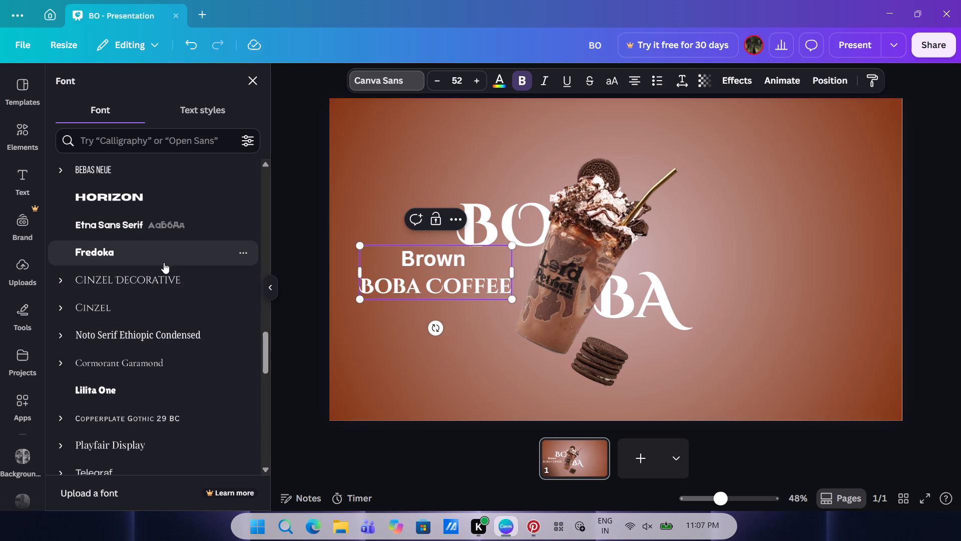
click(156, 275)
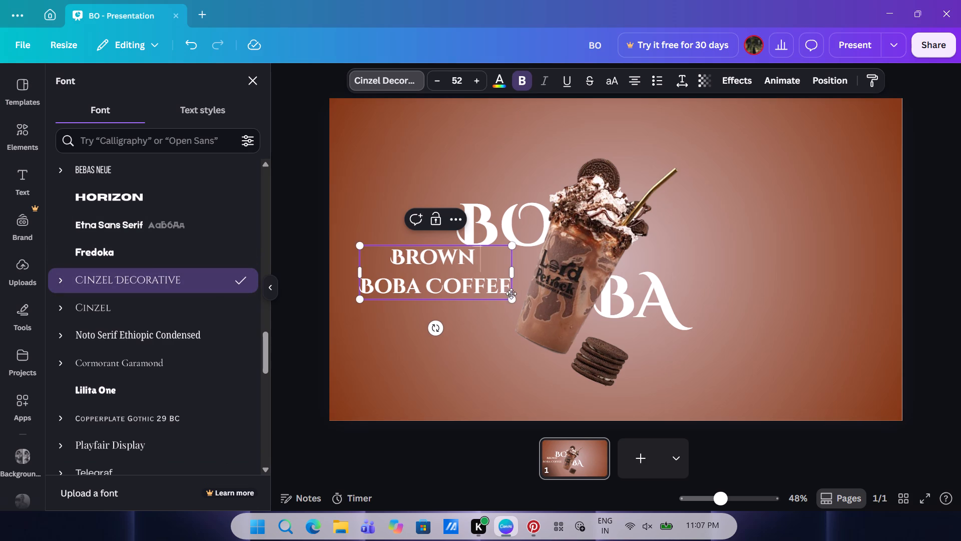
Nudge the subheading slightly lower beneath the BO heading, beside the cup.
drag(511, 279, 512, 273)
drag(512, 273, 512, 277)
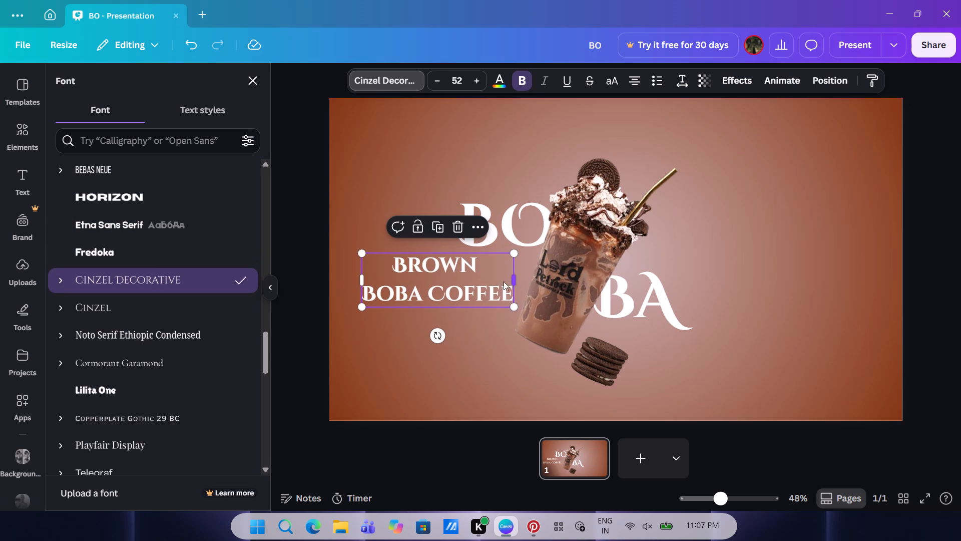
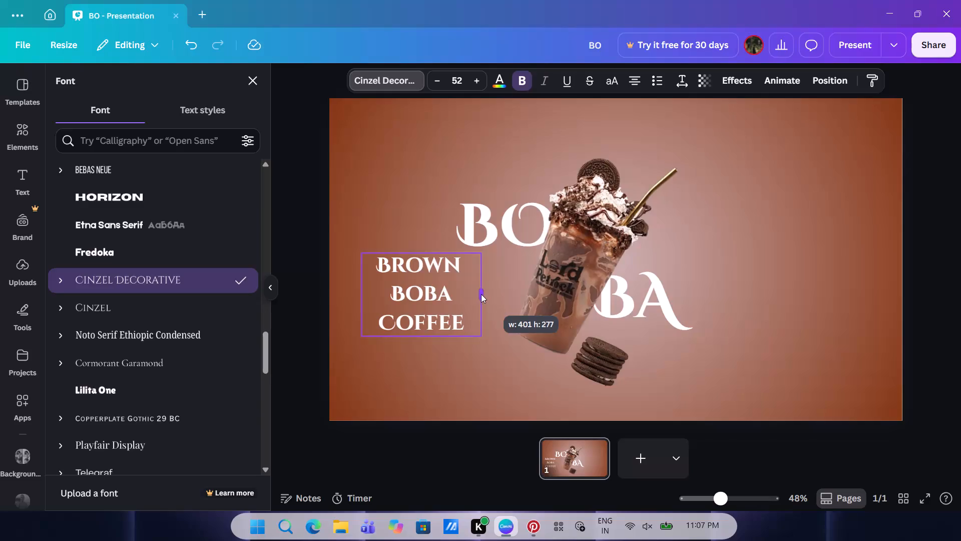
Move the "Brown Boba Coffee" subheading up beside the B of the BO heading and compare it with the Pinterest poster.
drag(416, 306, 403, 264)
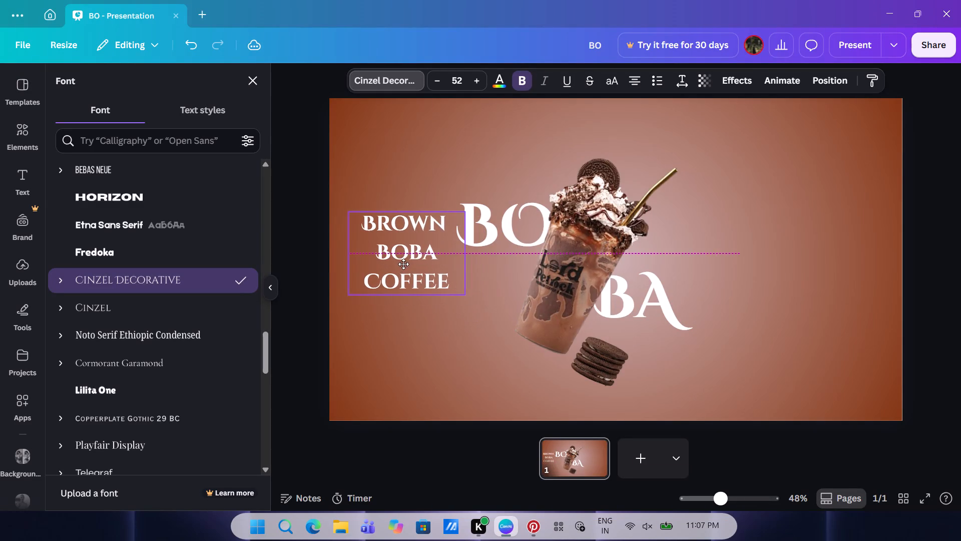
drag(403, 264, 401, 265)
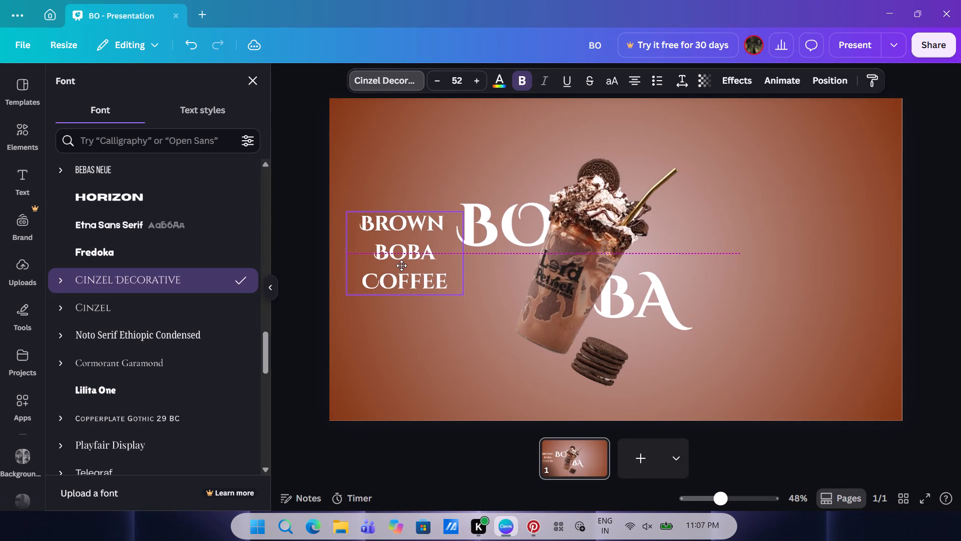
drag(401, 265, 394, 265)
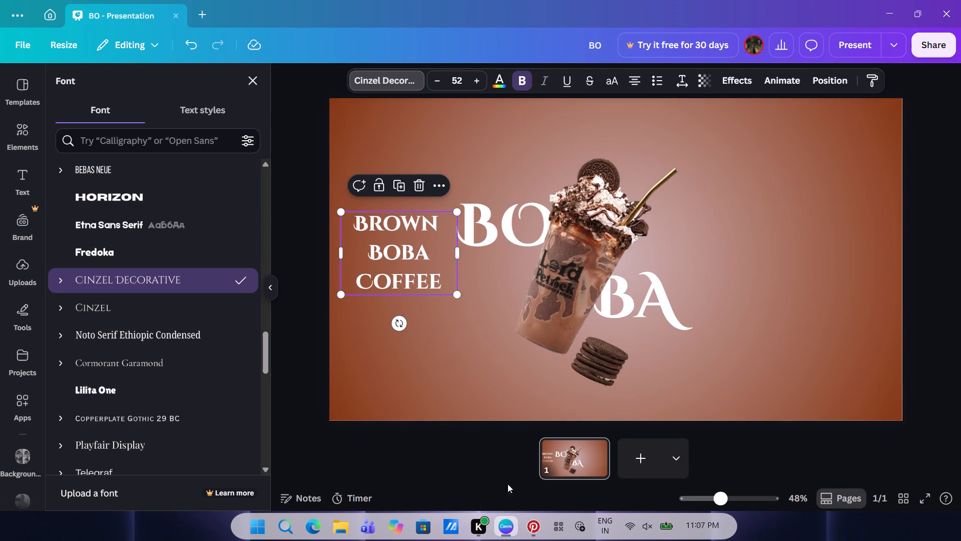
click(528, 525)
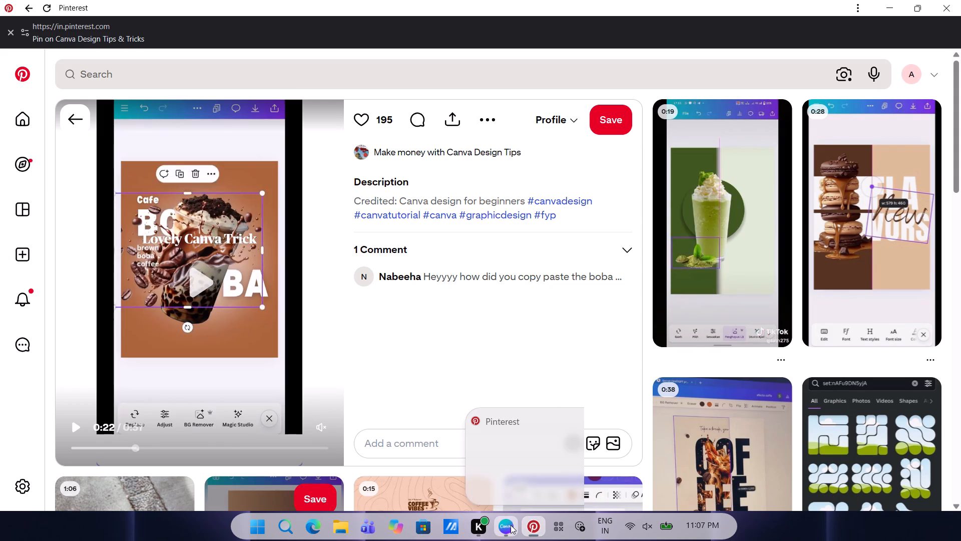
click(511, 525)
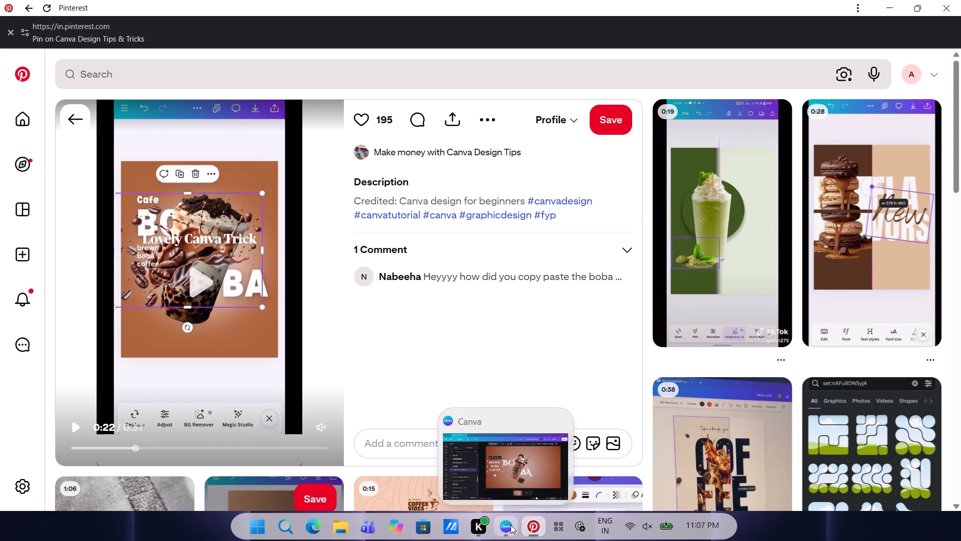
Shrink the "Brown Boba Coffee" subheading to size 42 and place it directly beneath the start of the BO heading.
drag(418, 295, 422, 261)
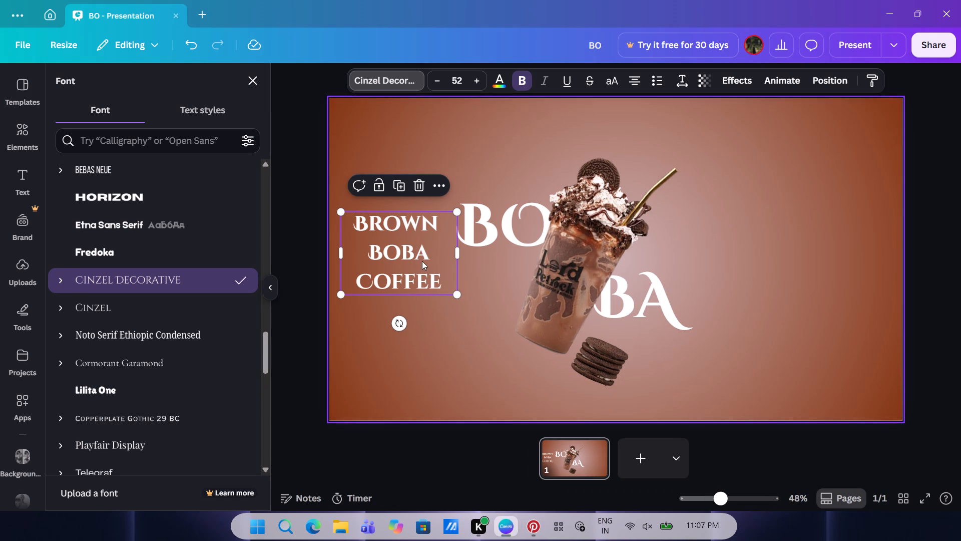
drag(456, 291, 446, 291)
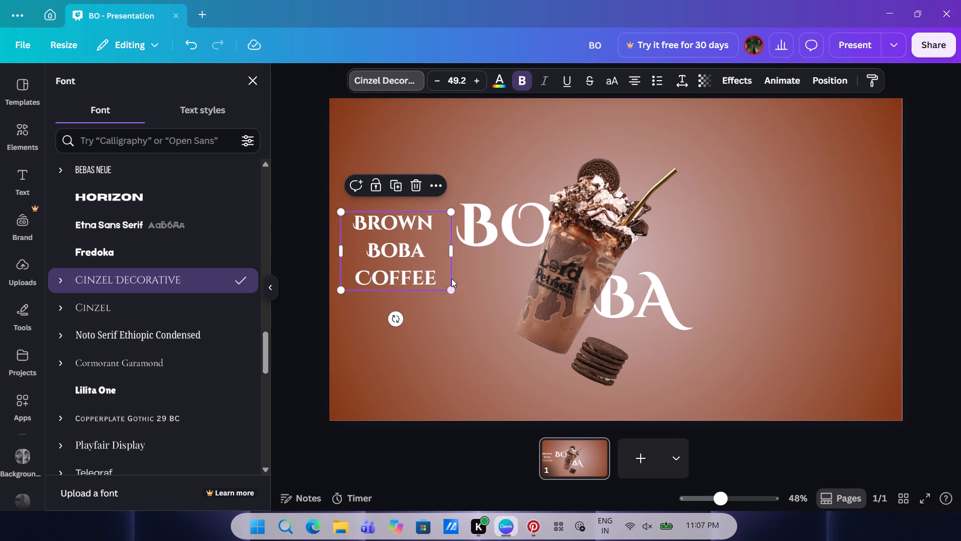
drag(451, 259, 431, 259)
drag(426, 287, 412, 276)
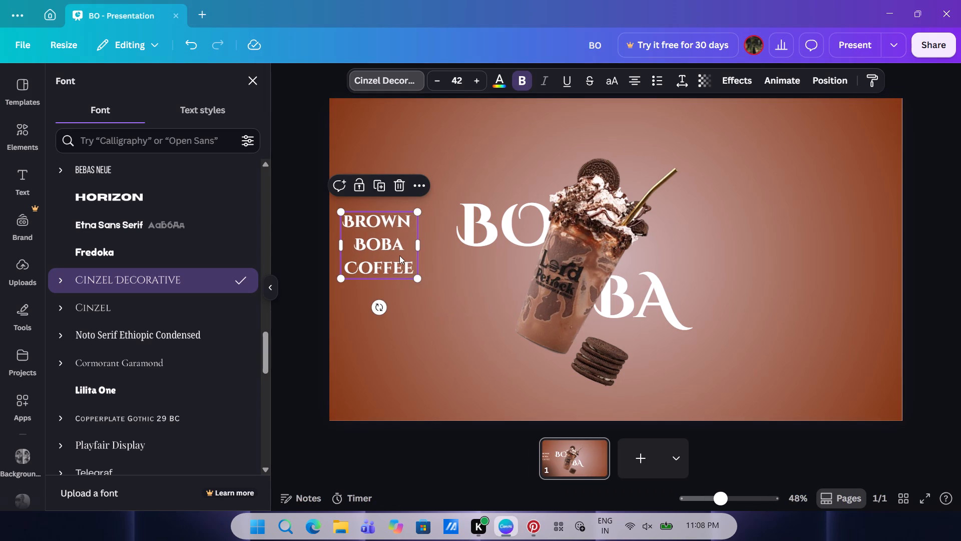
drag(400, 251, 482, 290)
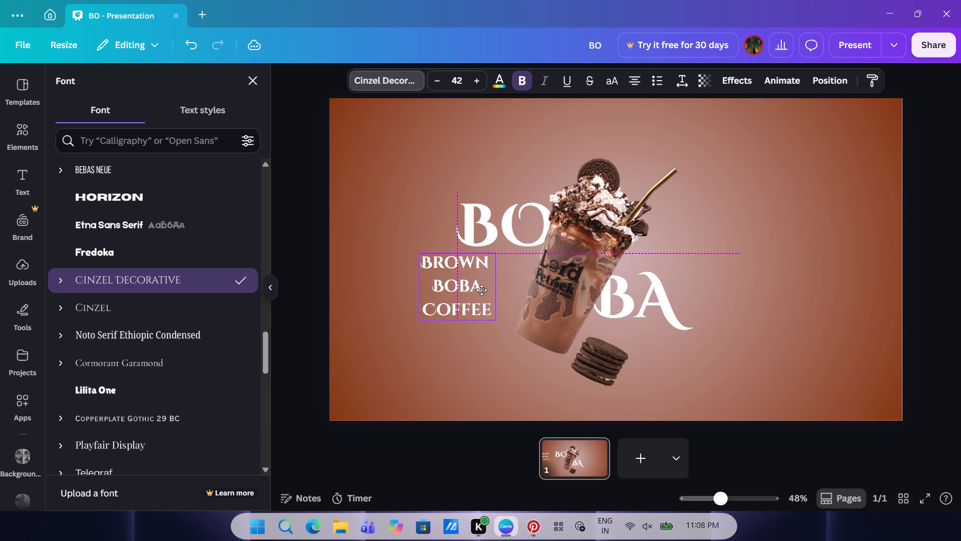
drag(482, 290, 482, 290)
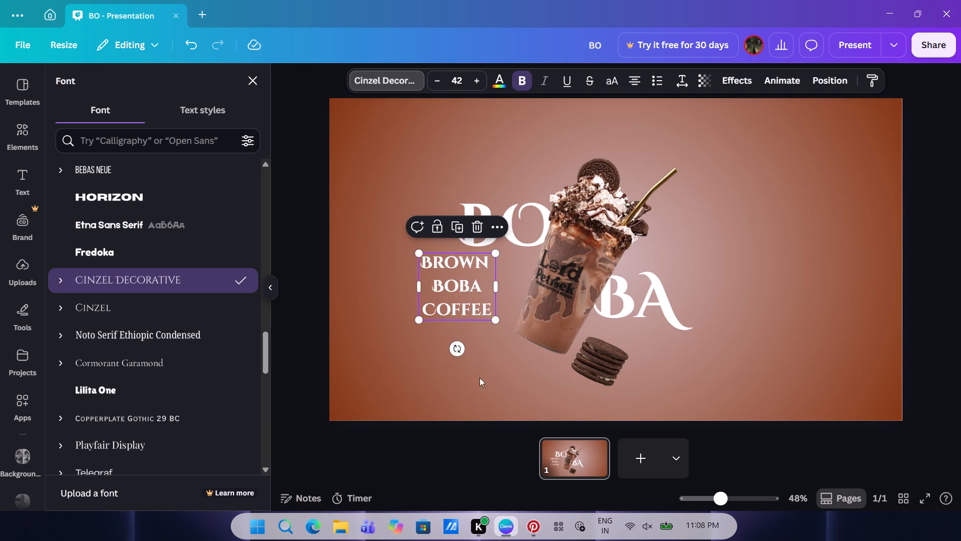
Switch to Pinterest to check the small text around the boba poster's BO heading, and return to Canva.
click(526, 523)
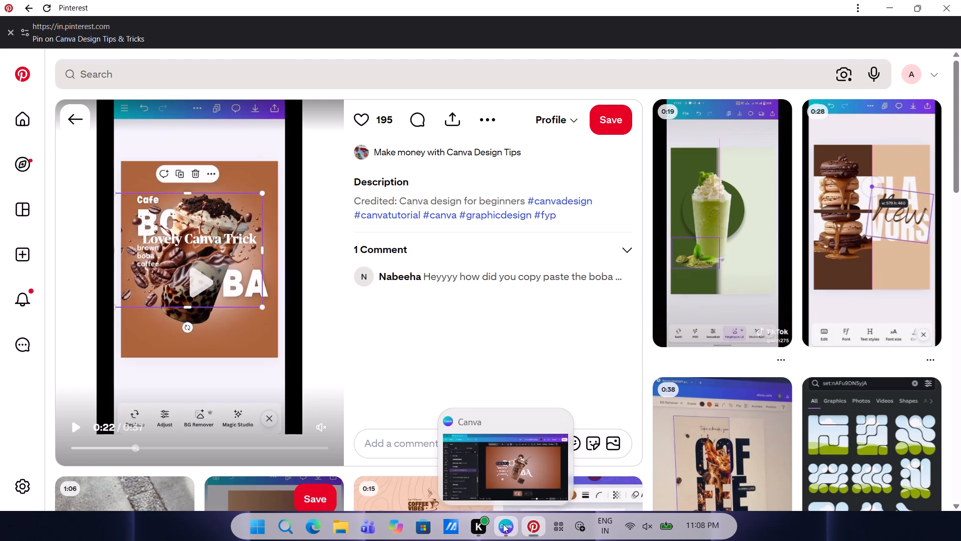
click(503, 524)
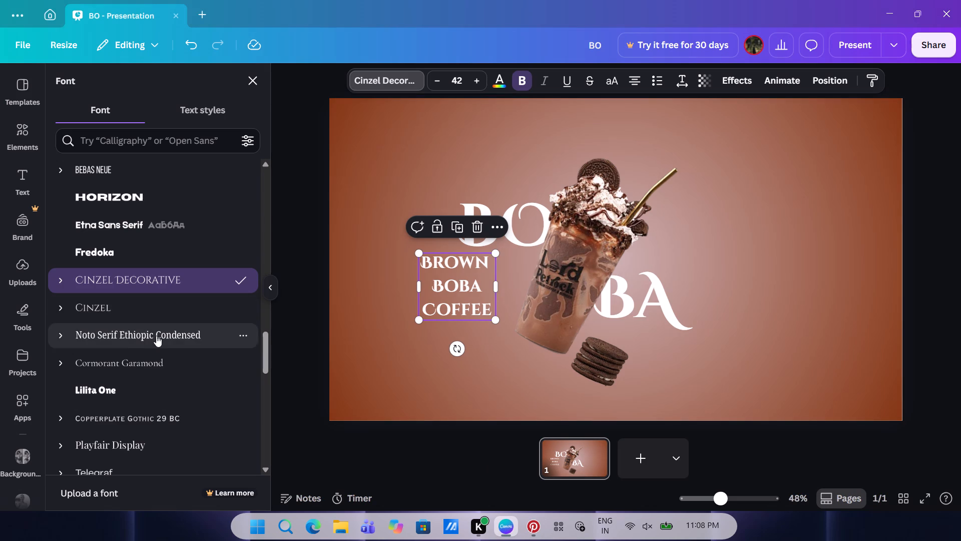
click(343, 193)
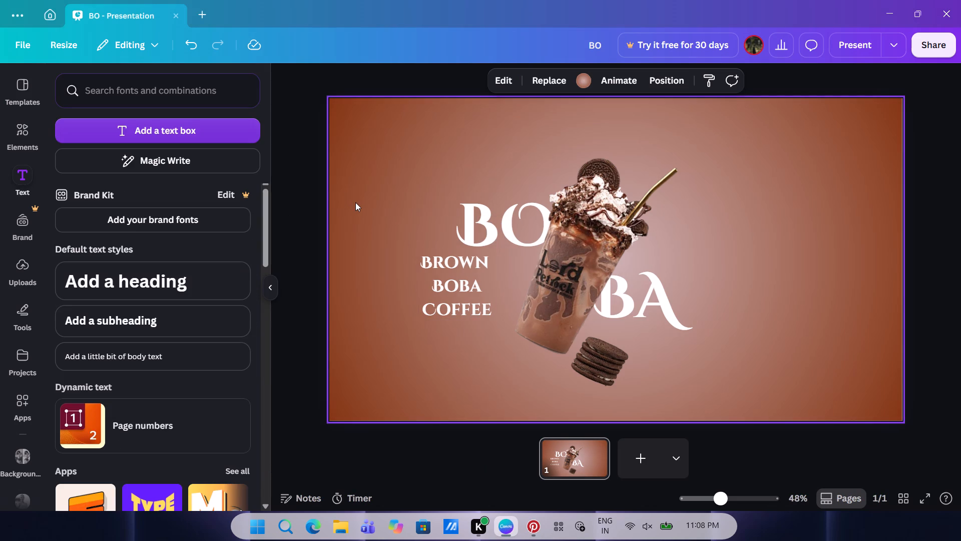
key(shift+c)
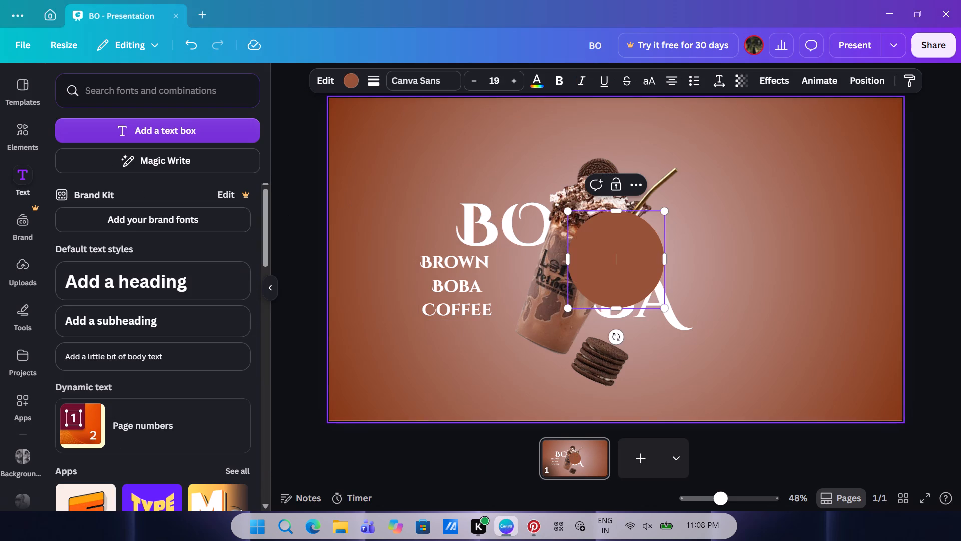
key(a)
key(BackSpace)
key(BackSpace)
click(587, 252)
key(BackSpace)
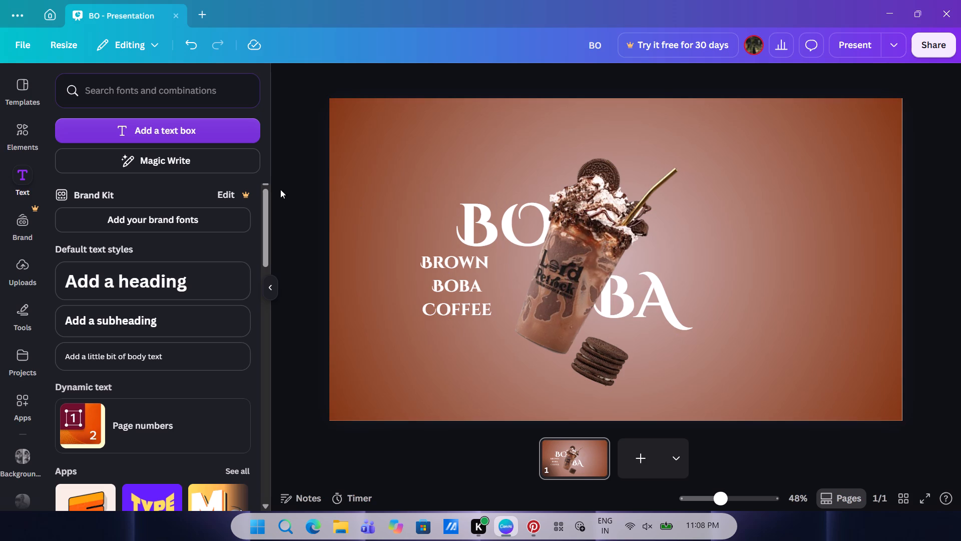
Add a new heading text to the slide reading "CAFE".
click(158, 272)
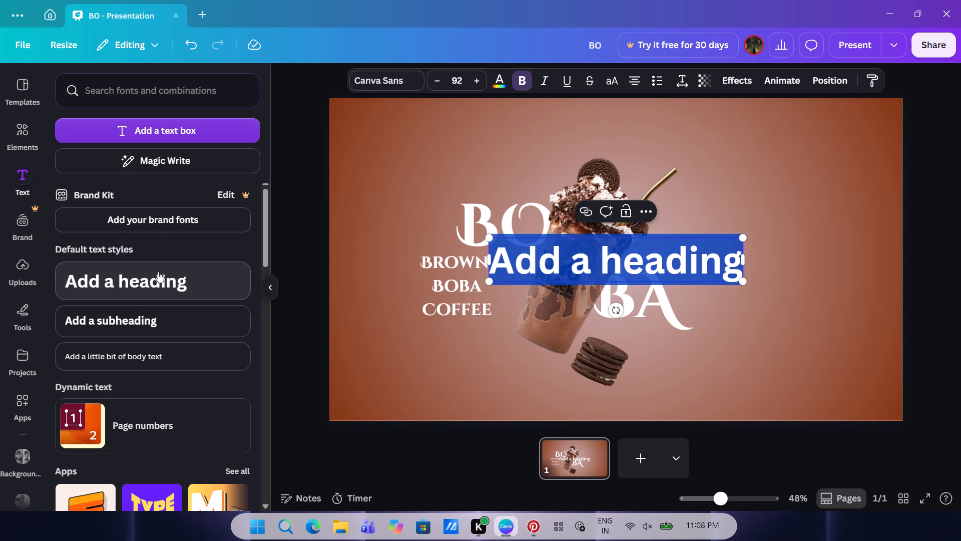
key(c)
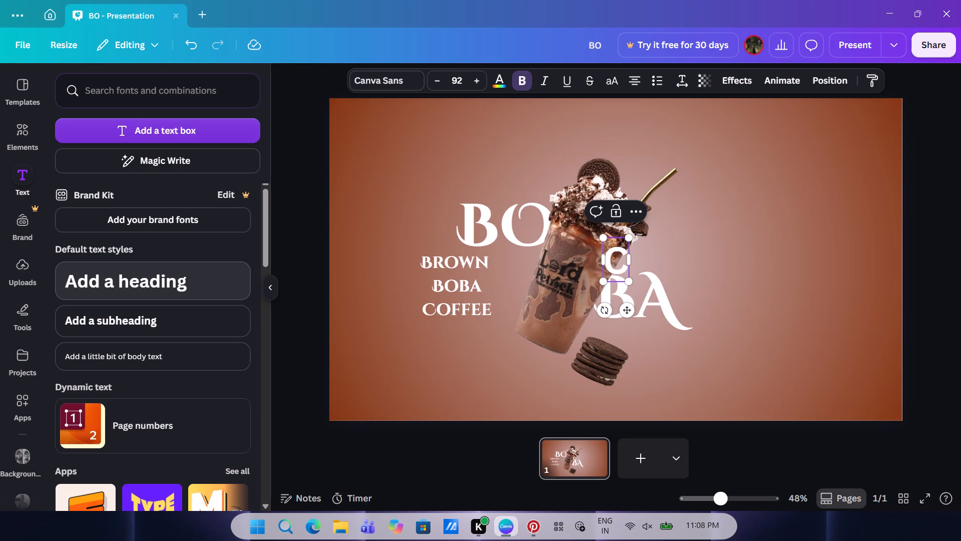
text(AFE)
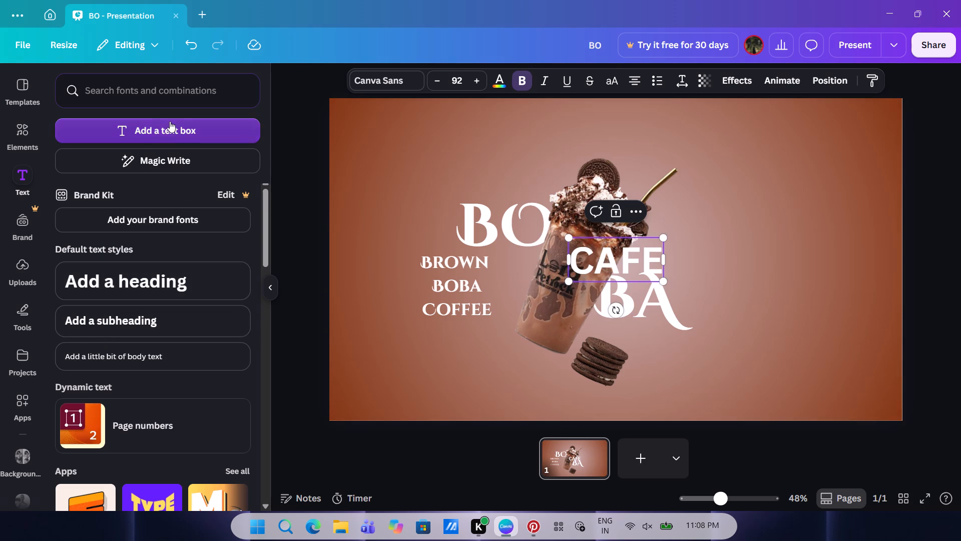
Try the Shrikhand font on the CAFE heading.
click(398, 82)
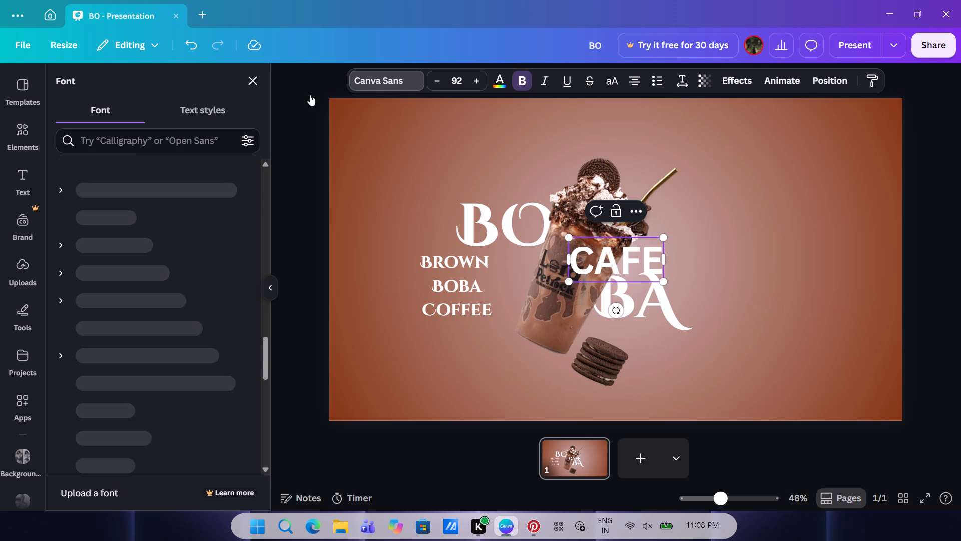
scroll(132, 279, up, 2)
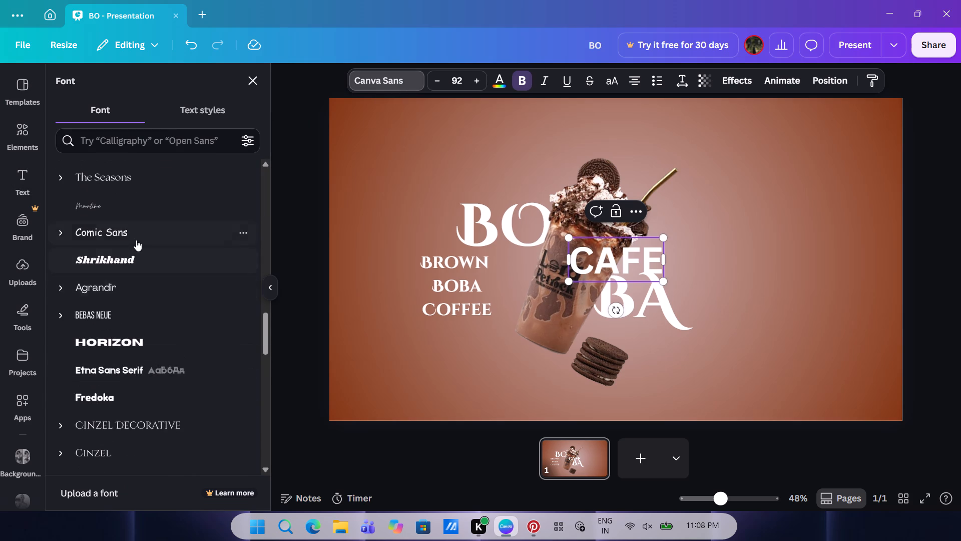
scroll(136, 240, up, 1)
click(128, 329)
Set the font of the CAFE heading to Gagalin.
scroll(128, 329, up, 6)
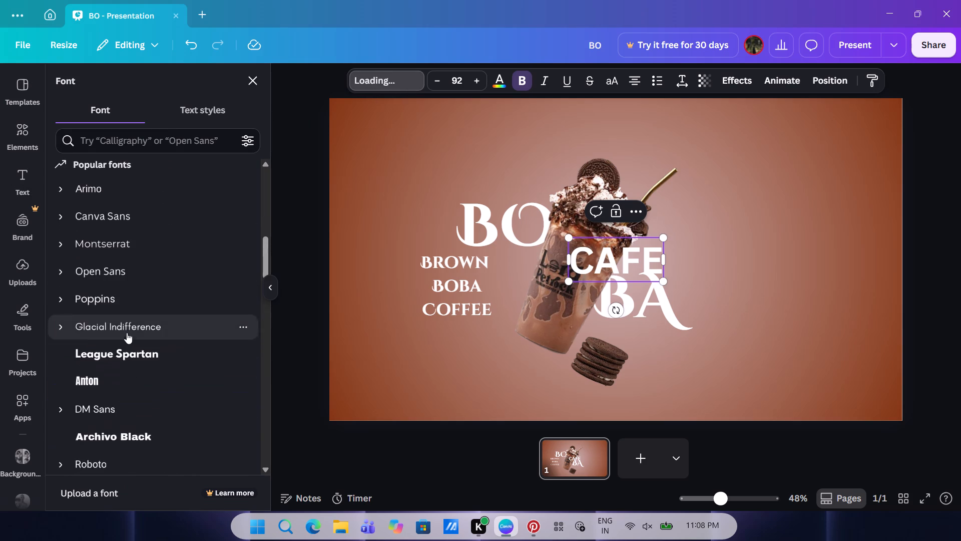
scroll(112, 410, down, 3)
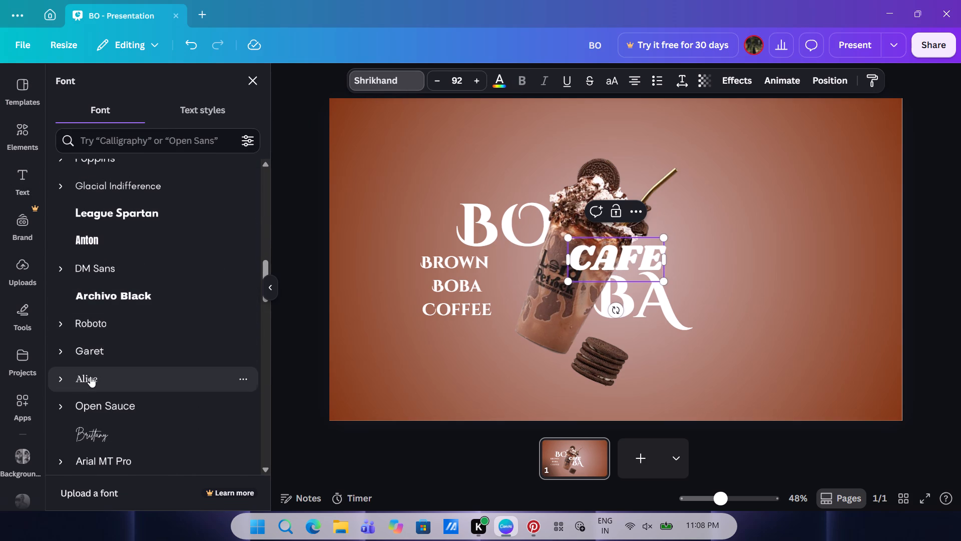
scroll(141, 247, up, 7)
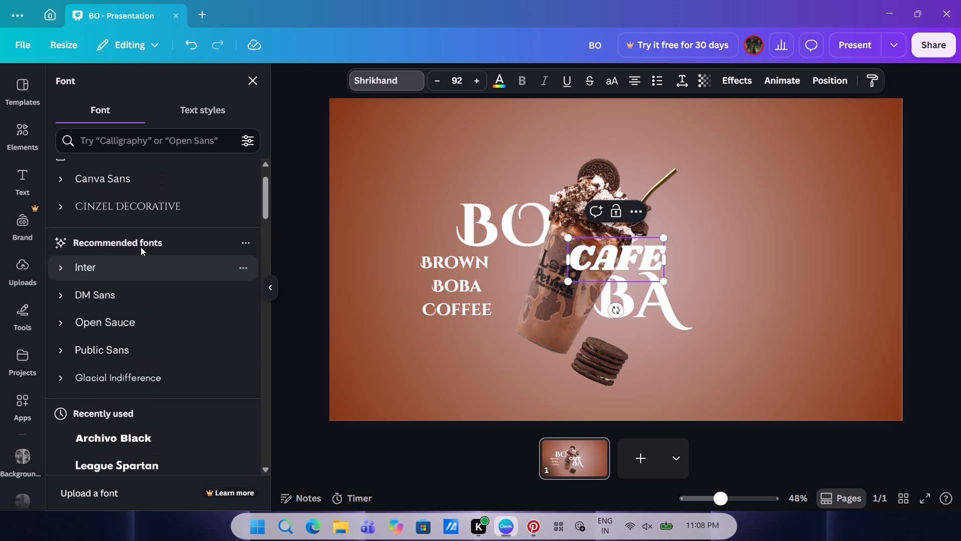
scroll(141, 247, up, 2)
scroll(92, 384, down, 2)
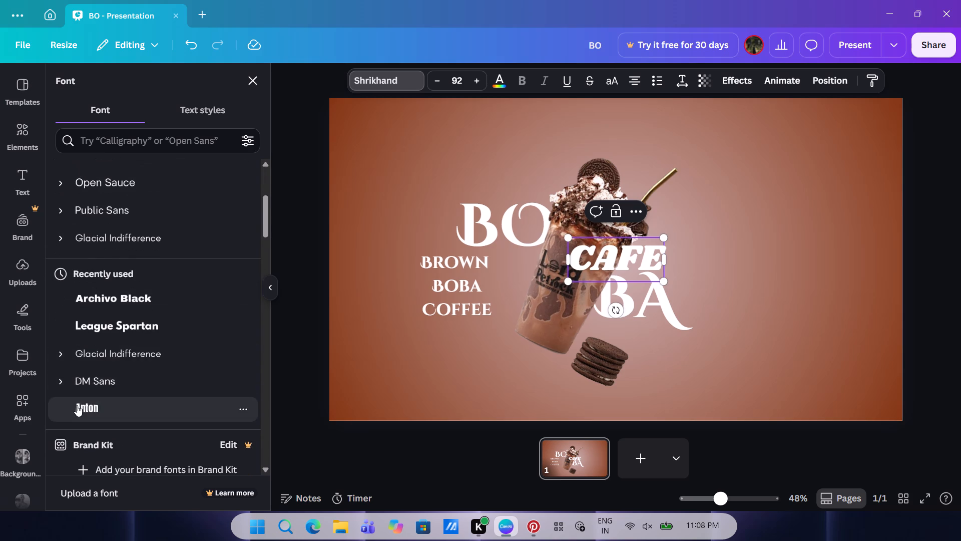
scroll(77, 405, down, 7)
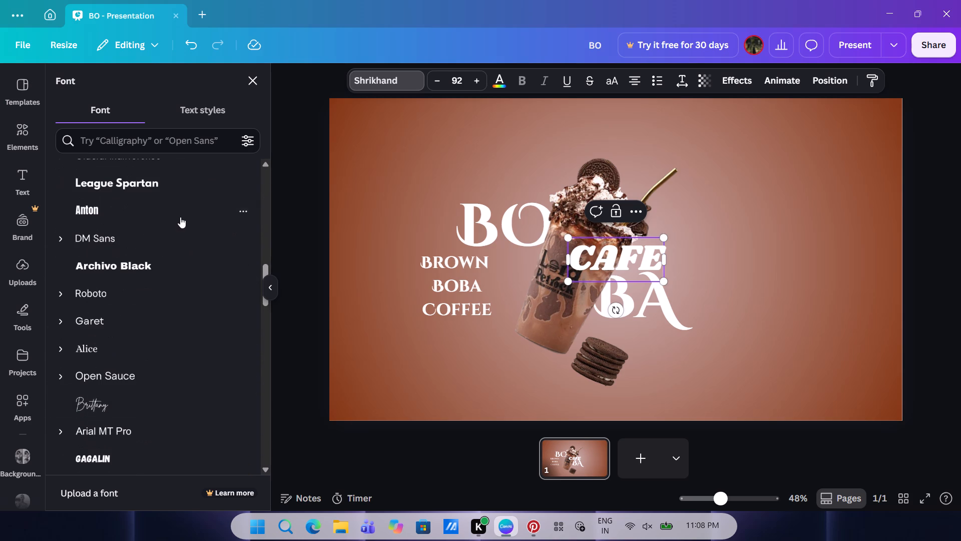
scroll(180, 217, up, 2)
scroll(108, 274, up, 2)
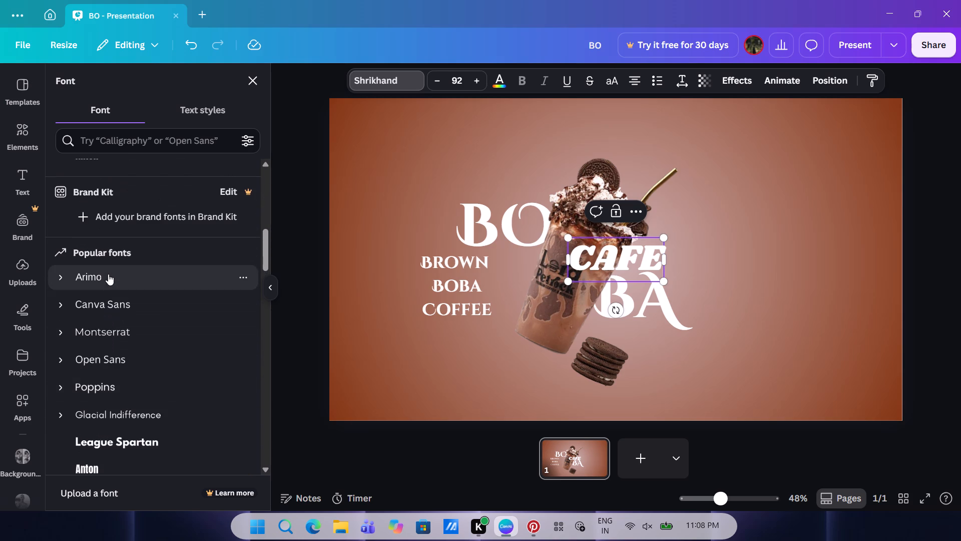
scroll(103, 327, down, 6)
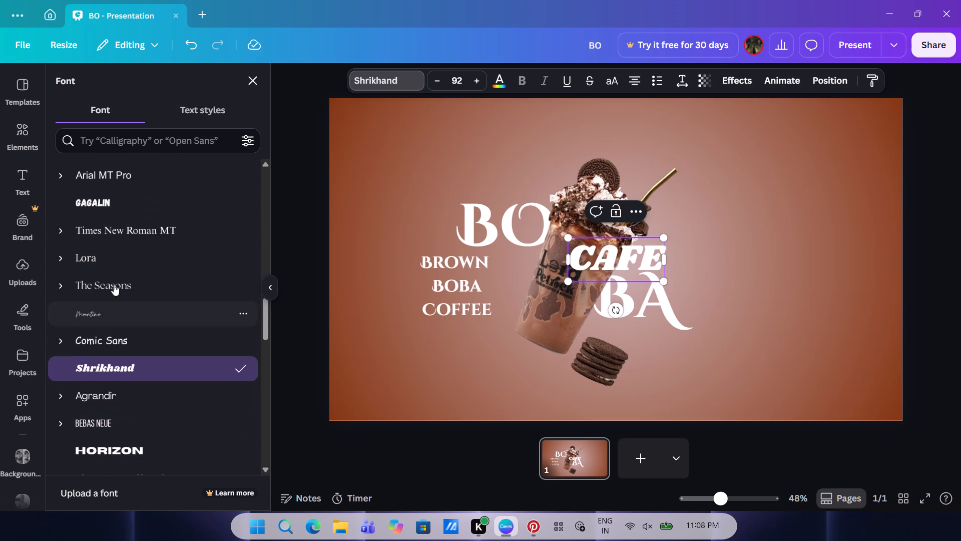
scroll(72, 342, down, 2)
scroll(72, 342, up, 2)
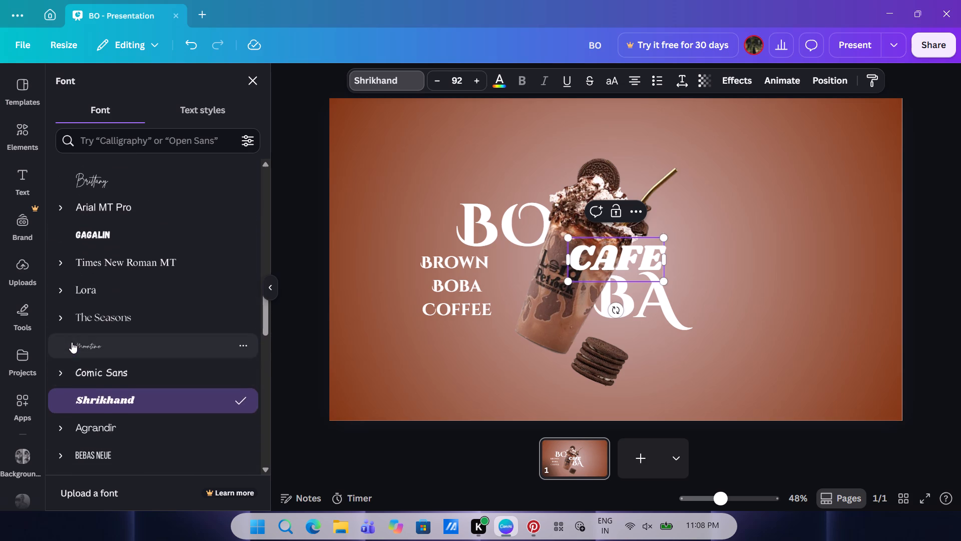
scroll(72, 342, up, 2)
click(119, 416)
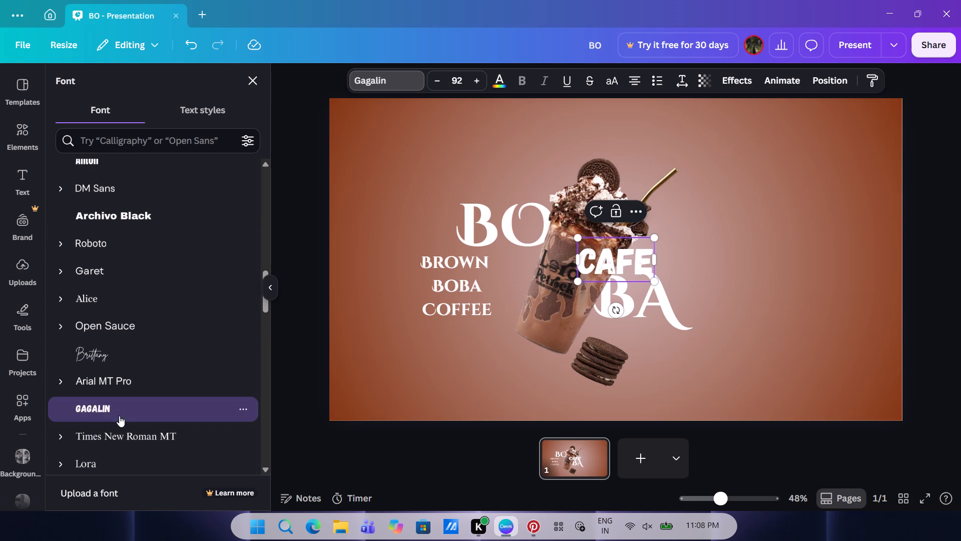
Move the CAFE heading off the shake to sit above the BO heading, offset slightly to its left.
drag(614, 270, 750, 272)
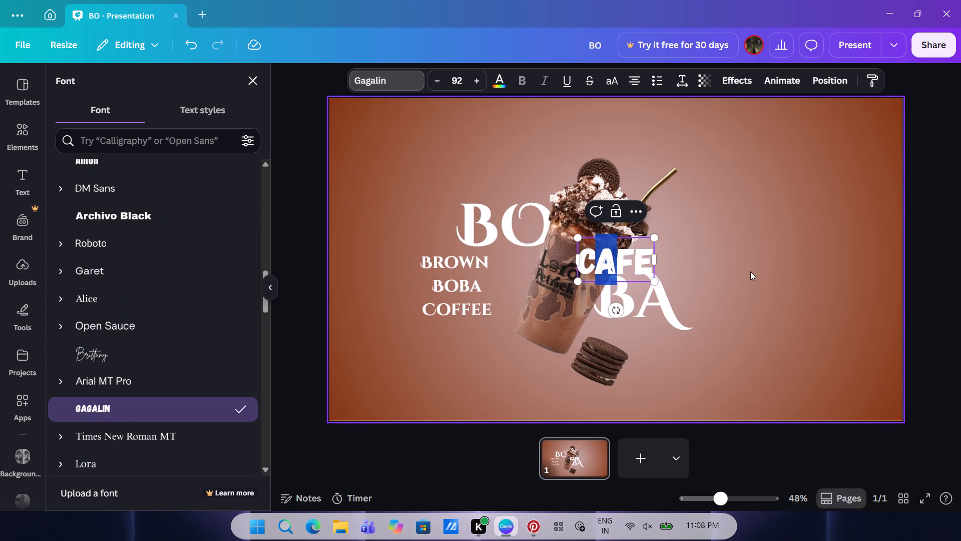
drag(750, 272, 756, 268)
click(756, 268)
drag(617, 269, 467, 155)
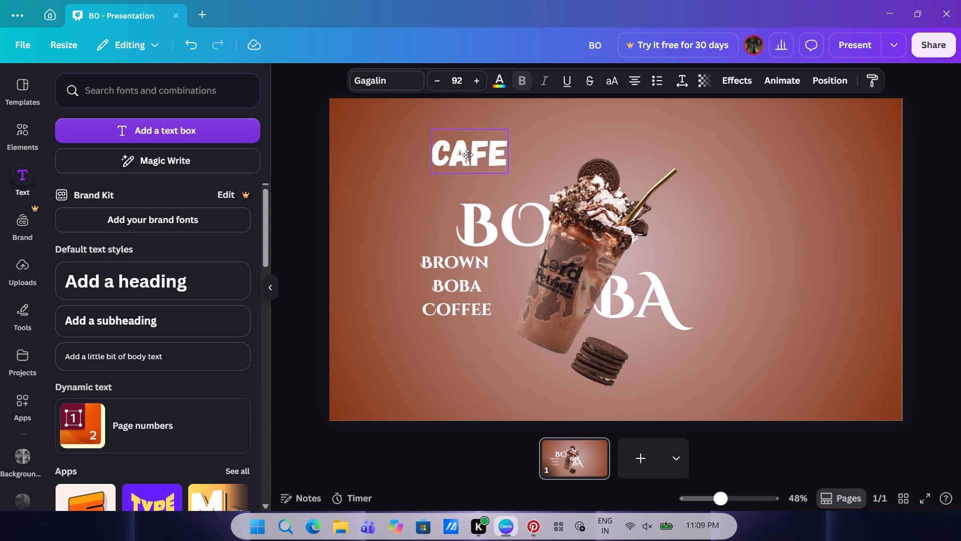
drag(467, 155, 444, 191)
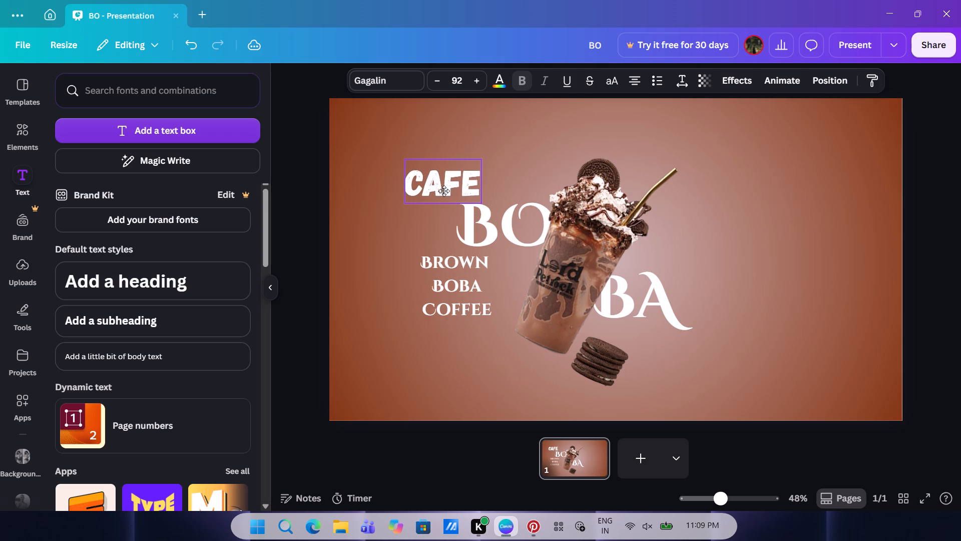
drag(444, 191, 449, 183)
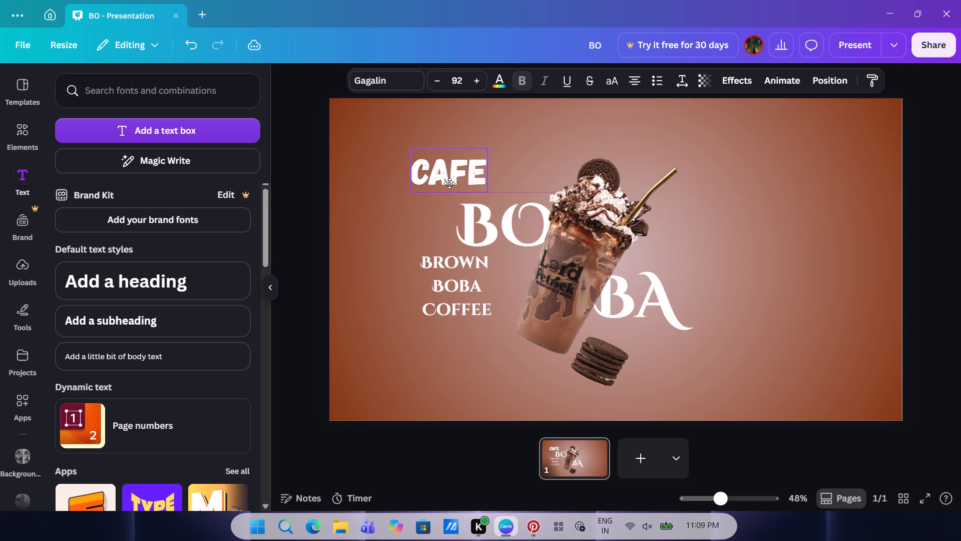
drag(449, 183, 447, 180)
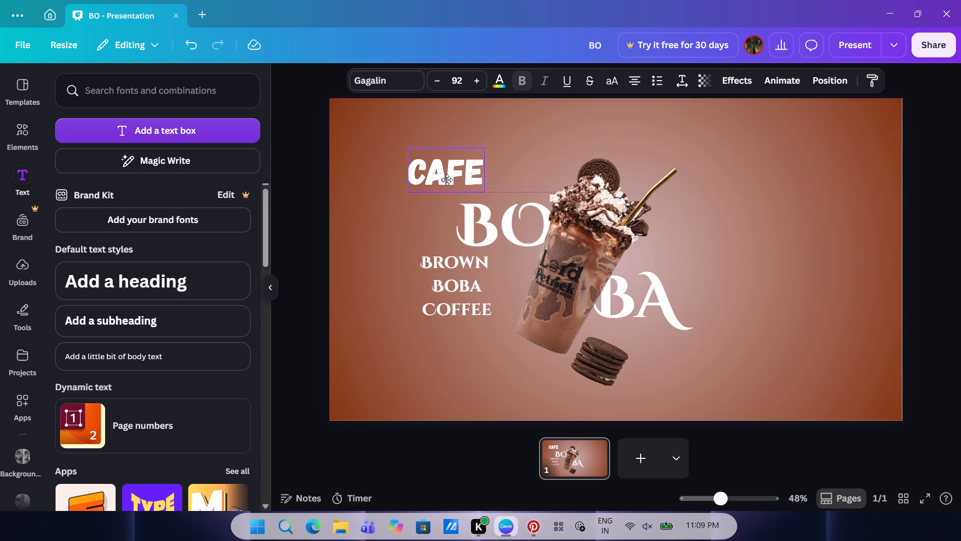
drag(447, 180, 447, 180)
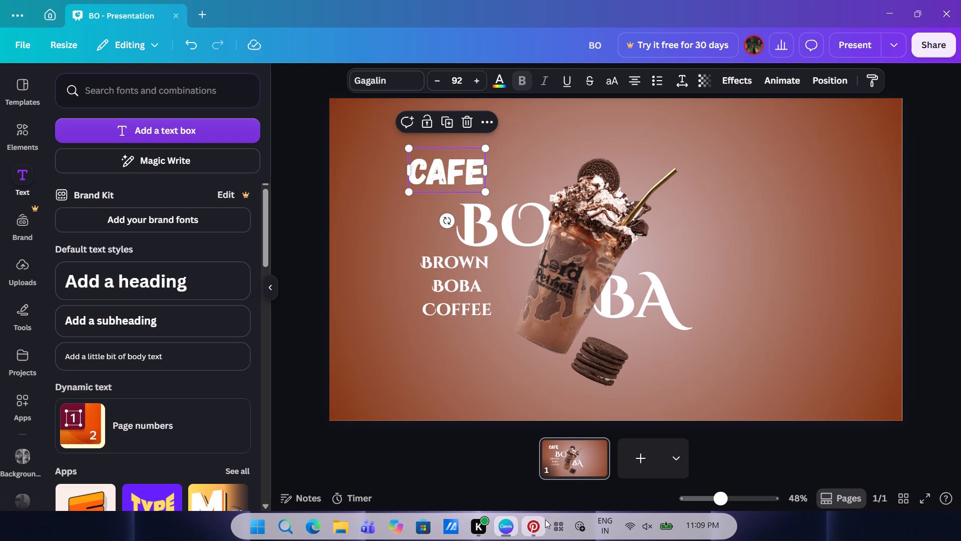
Switch to Pinterest, replay the boba poster tutorial video to check how texts and splash image are added, and return to Canva.
click(525, 531)
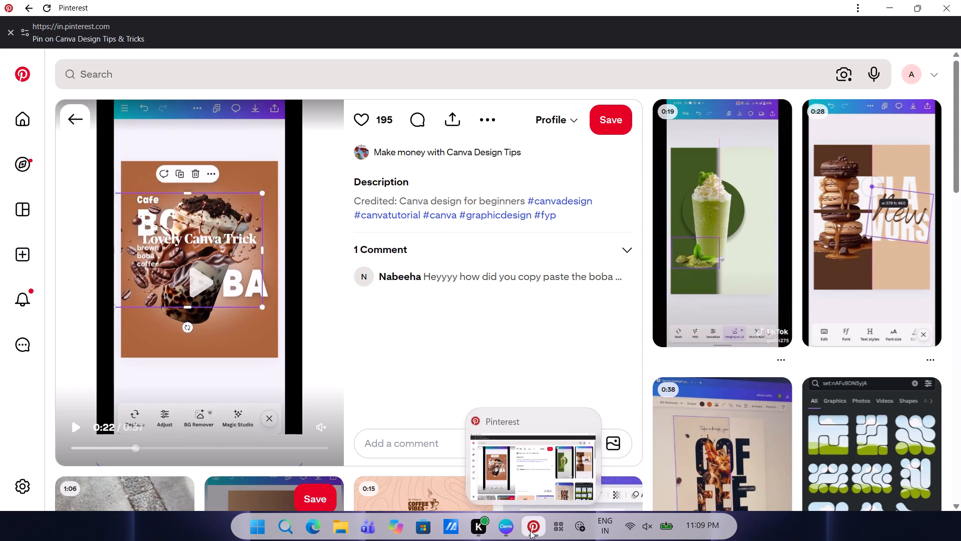
drag(127, 444, 127, 454)
click(131, 447)
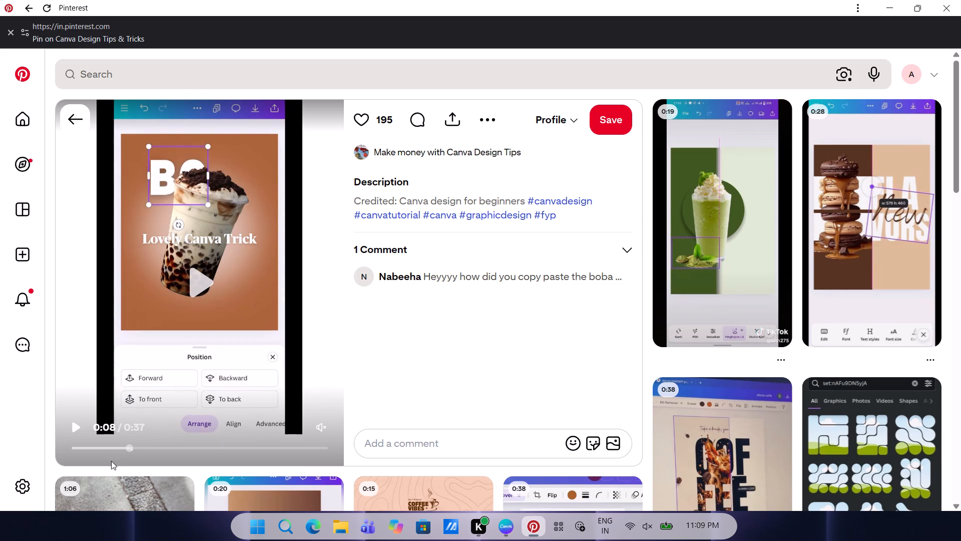
click(203, 283)
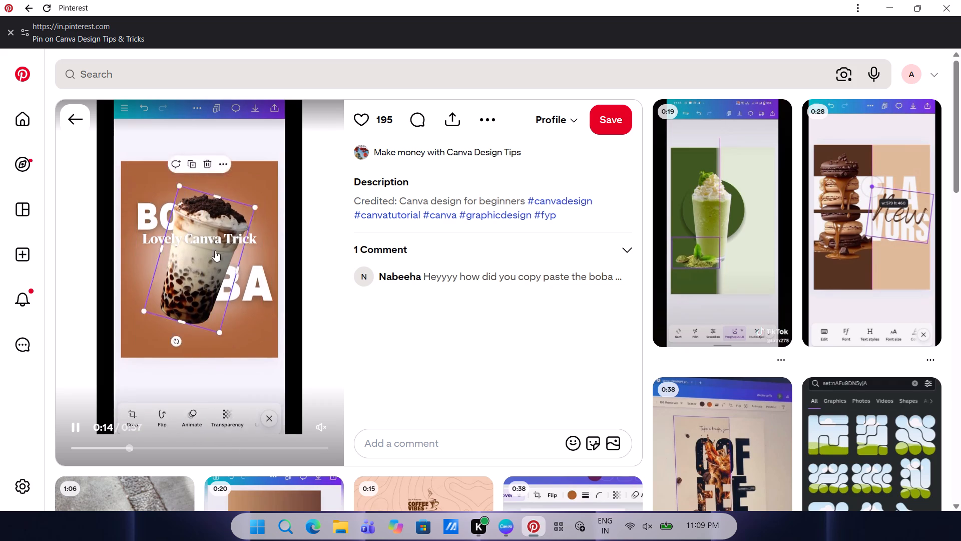
click(201, 263)
click(201, 263)
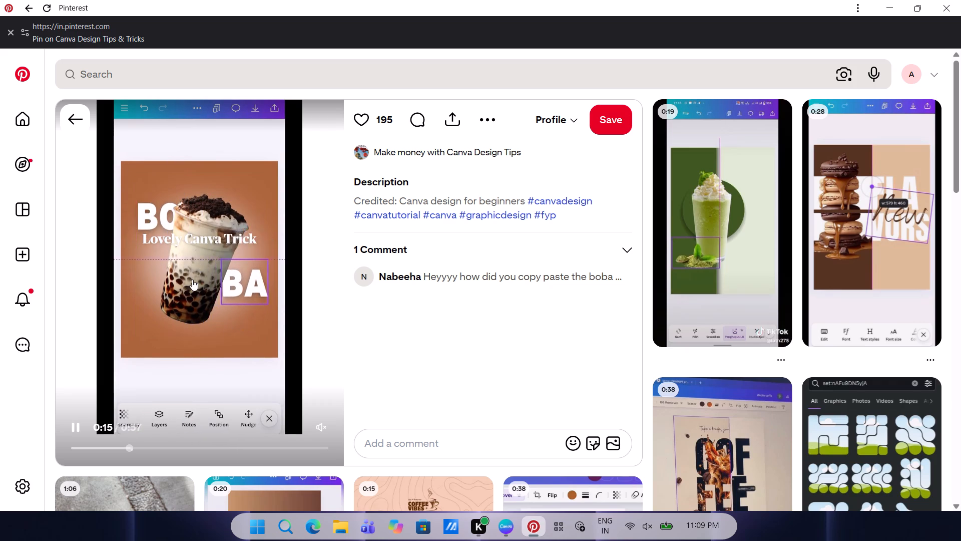
click(192, 280)
click(192, 280)
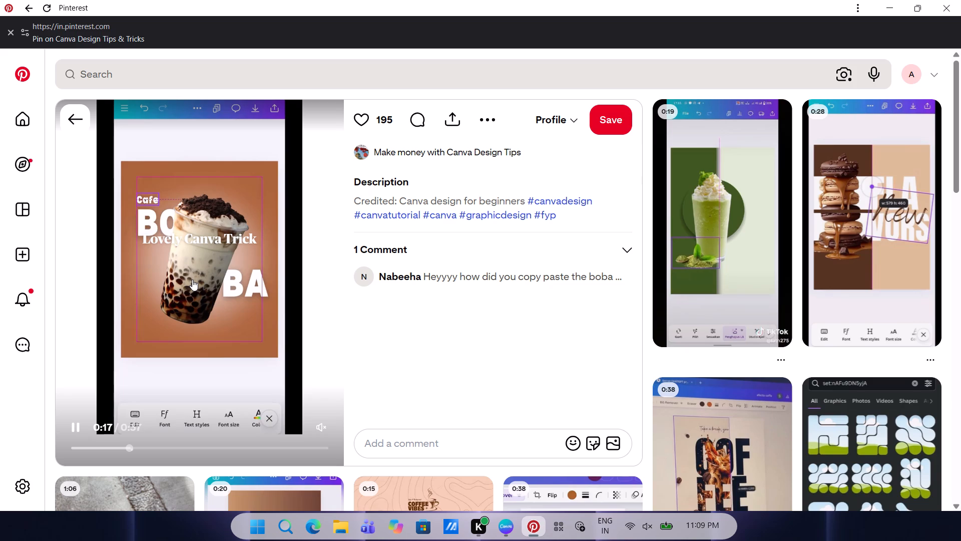
click(192, 280)
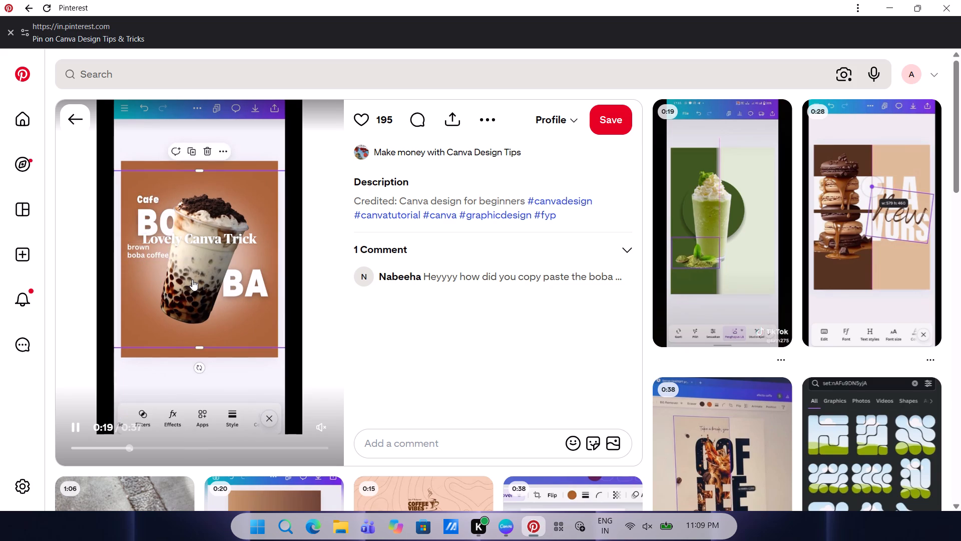
click(192, 280)
click(192, 280)
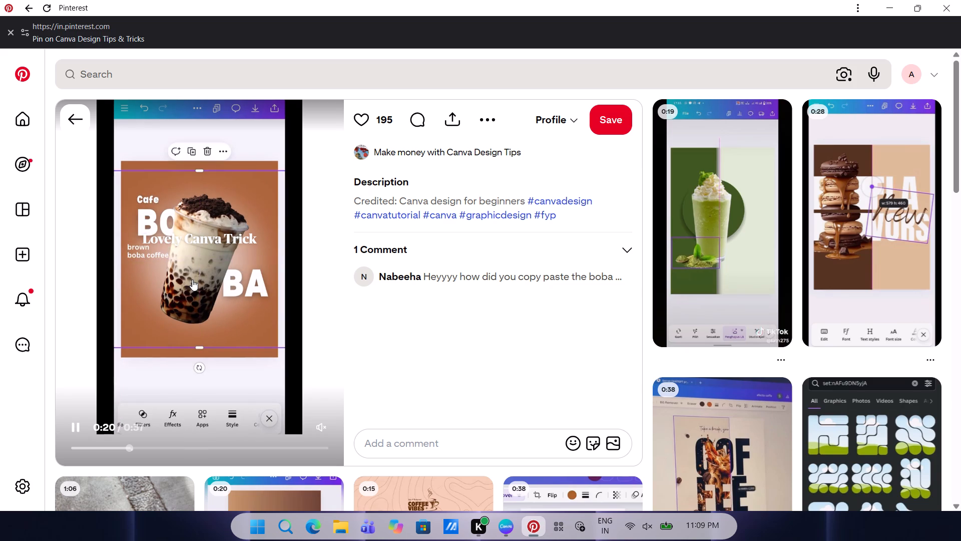
click(192, 280)
click(192, 280)
click(192, 280)
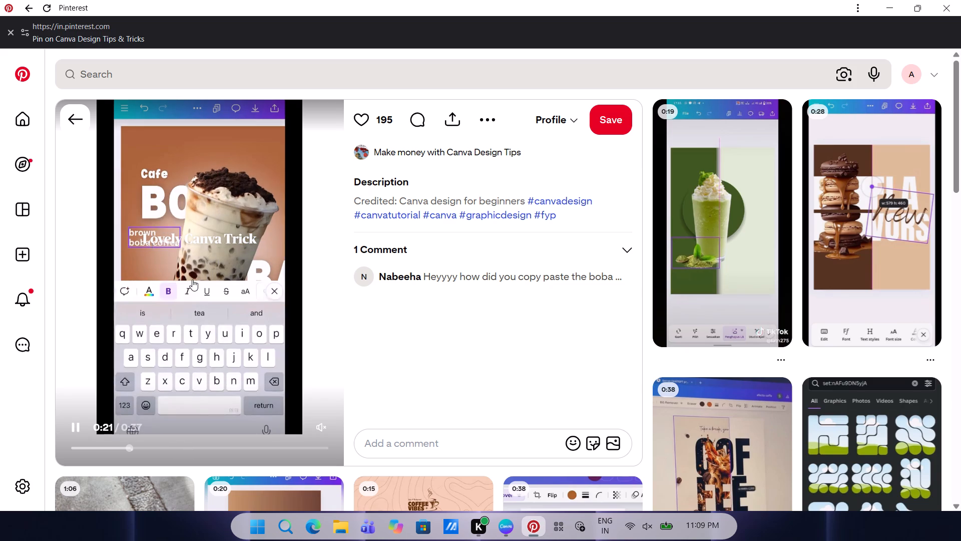
click(192, 280)
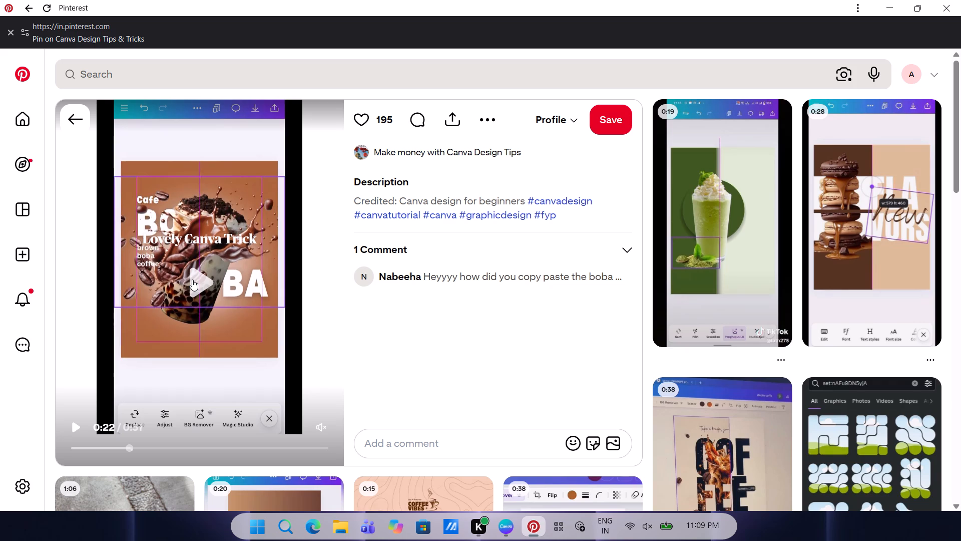
click(509, 530)
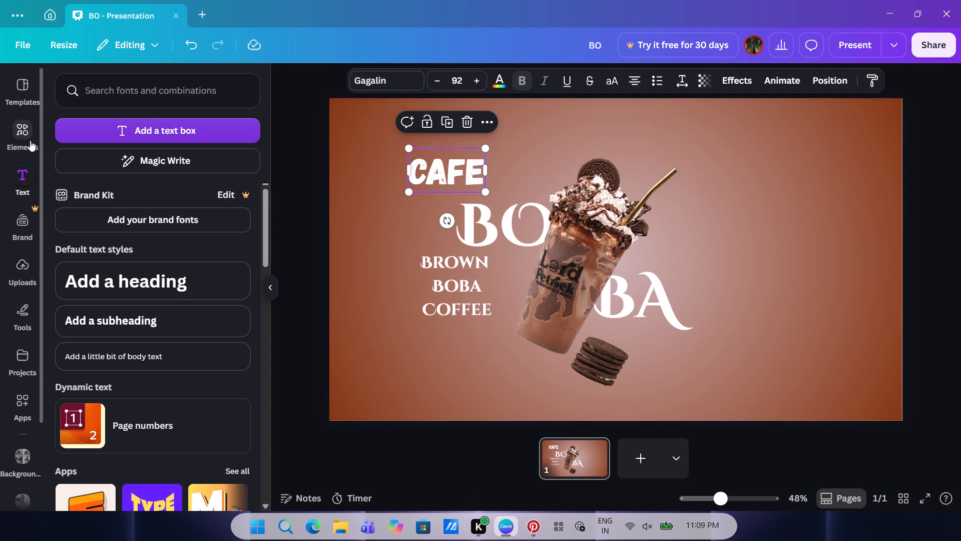
Browse the "oreo shake" photo results in the elements library for another picture to add to the slide.
click(30, 140)
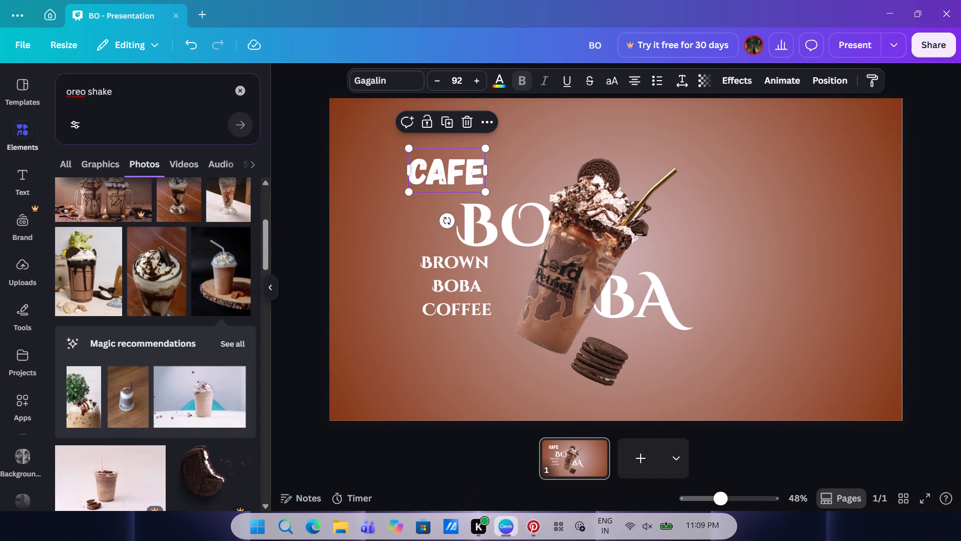
scroll(159, 412, down, 4)
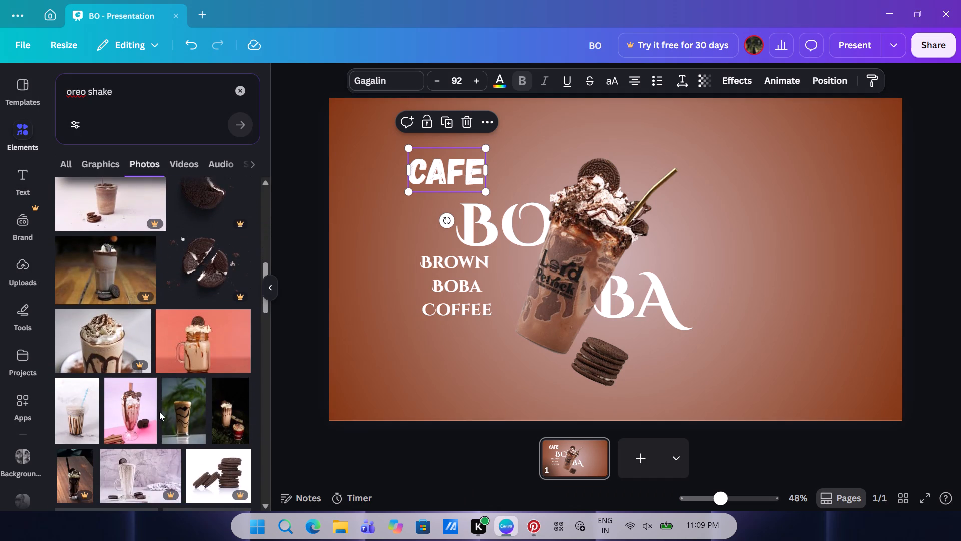
scroll(159, 412, down, 3)
scroll(159, 470, down, 1)
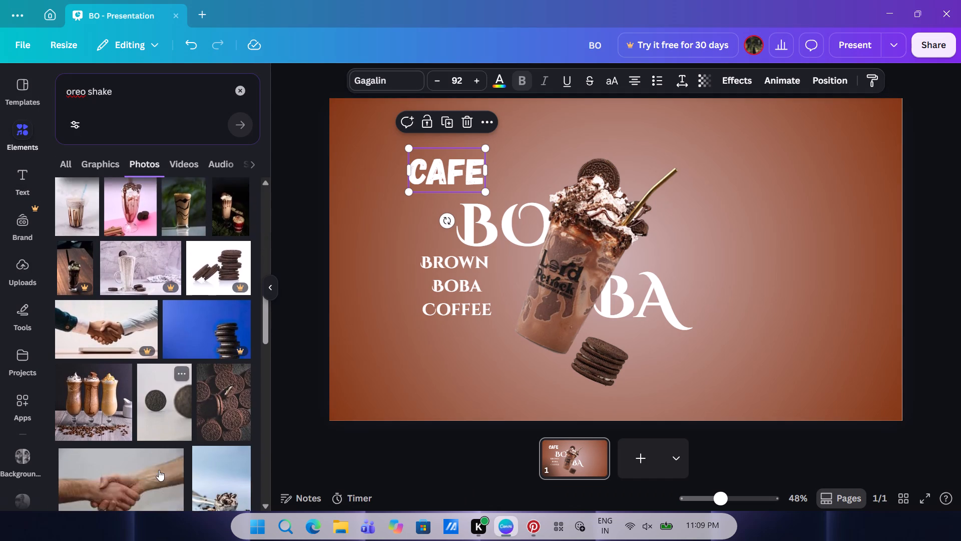
scroll(159, 470, down, 1)
scroll(139, 385, down, 5)
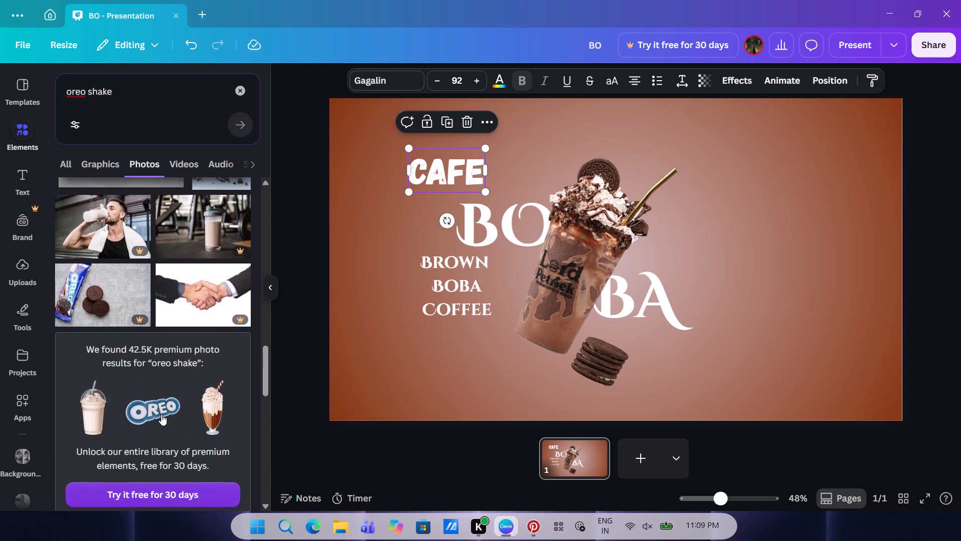
scroll(161, 414, down, 4)
scroll(146, 317, up, 1)
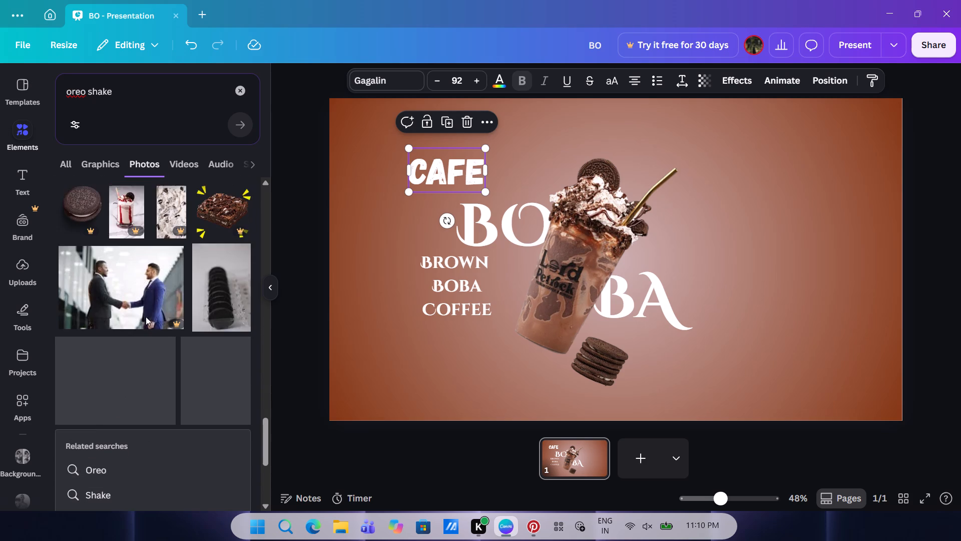
scroll(146, 317, up, 1)
scroll(146, 317, down, 7)
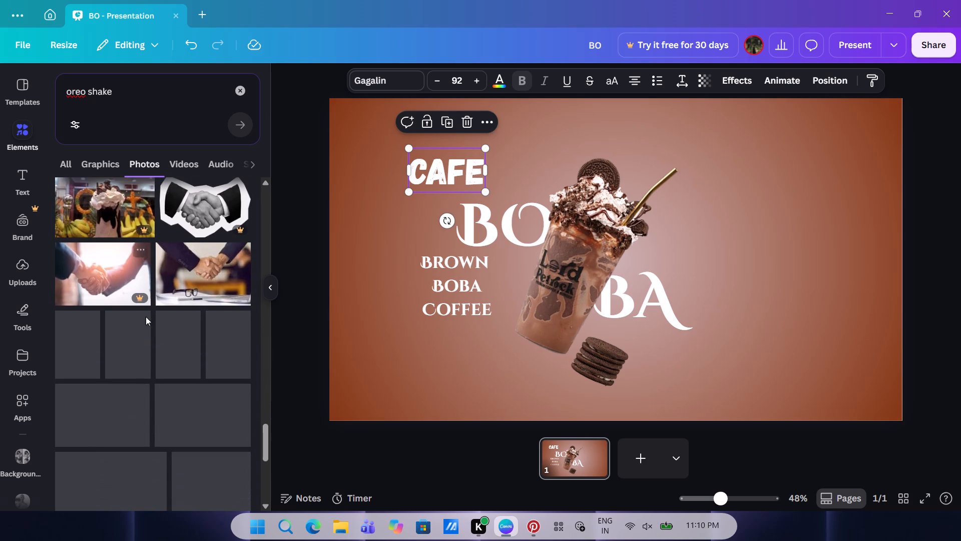
scroll(148, 346, down, 3)
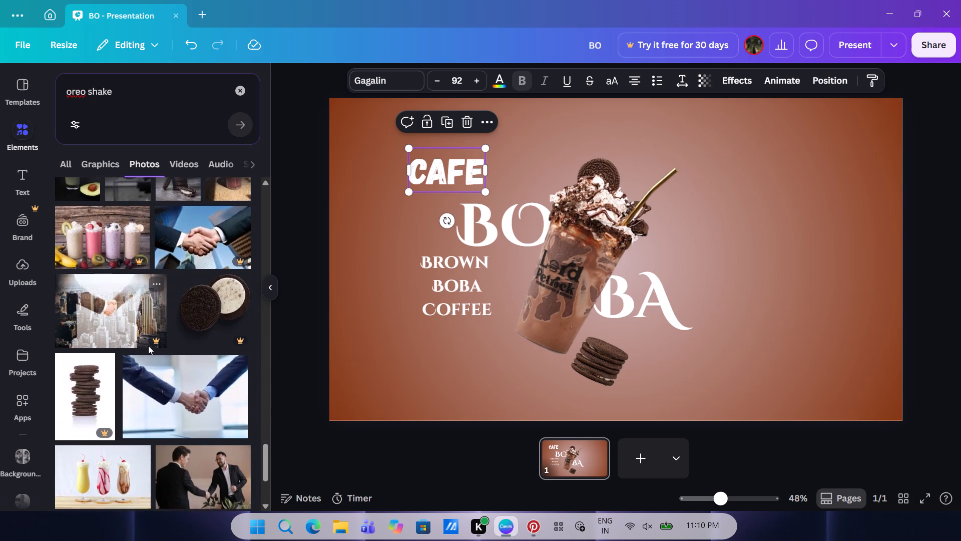
scroll(148, 346, down, 2)
scroll(125, 426, down, 1)
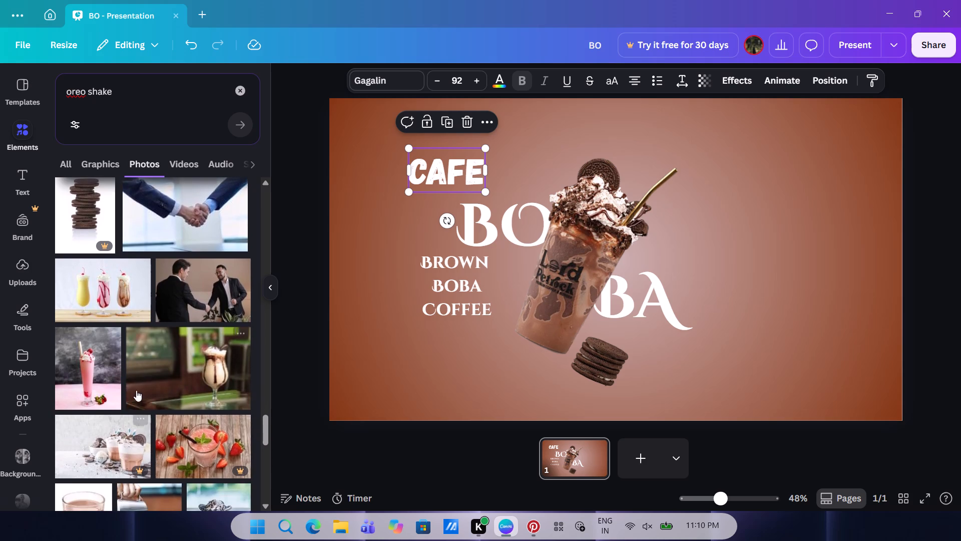
scroll(136, 390, down, 6)
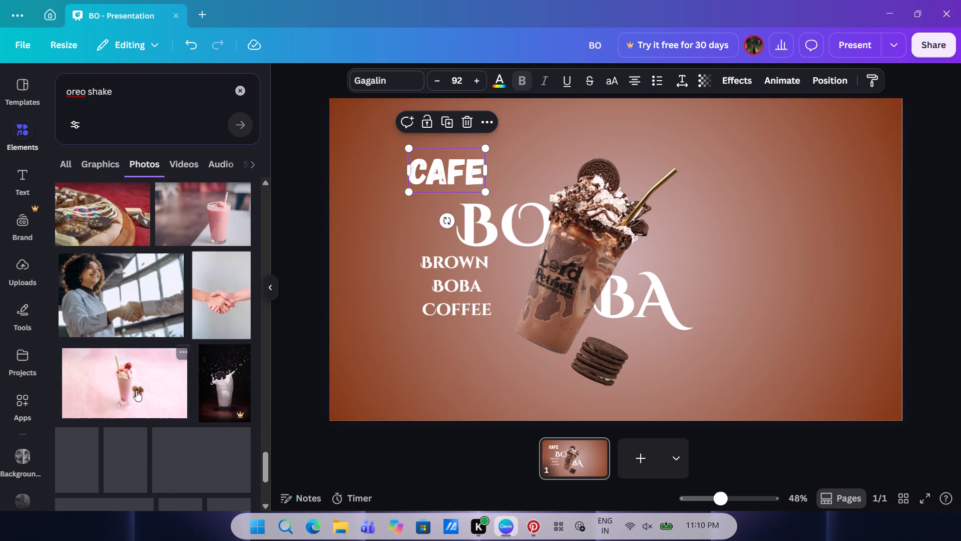
scroll(136, 390, down, 3)
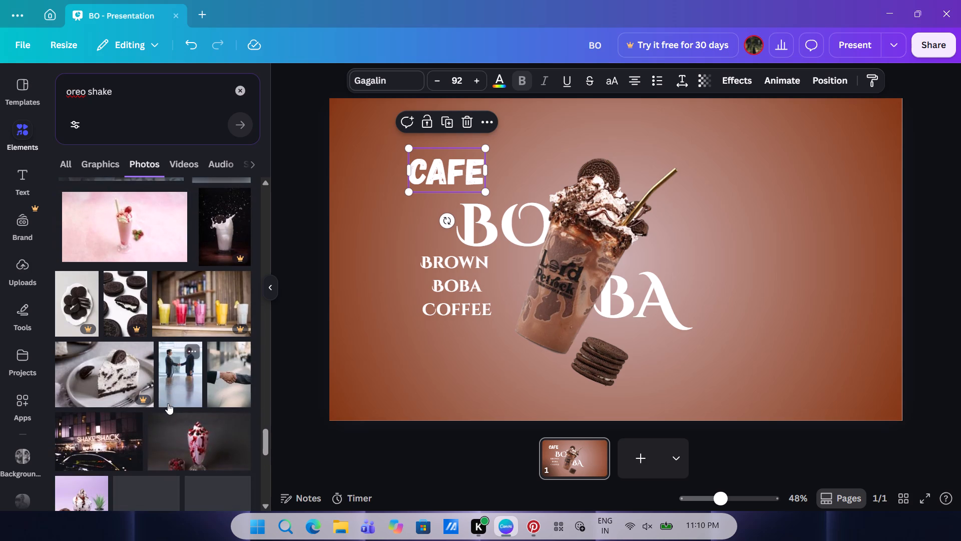
scroll(140, 453, down, 2)
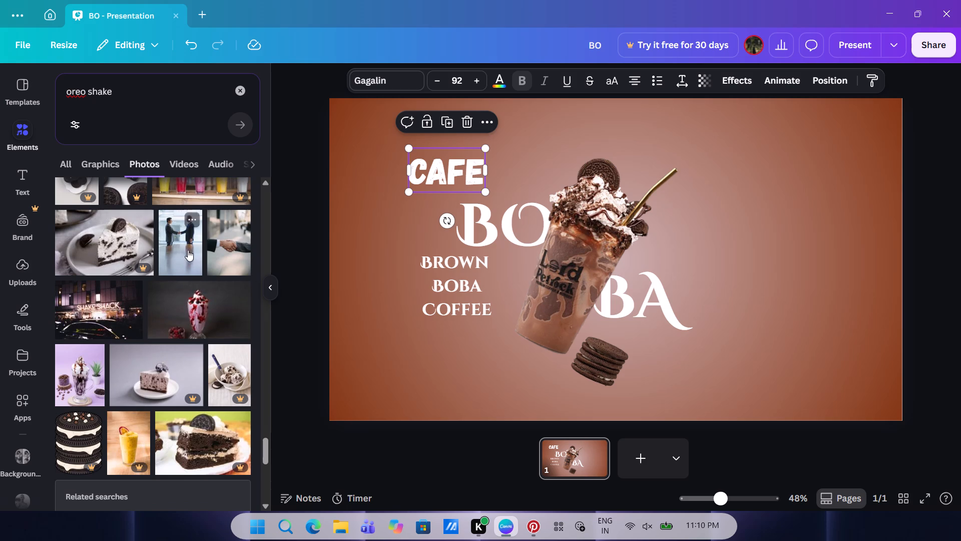
scroll(122, 242, down, 2)
scroll(136, 333, down, 4)
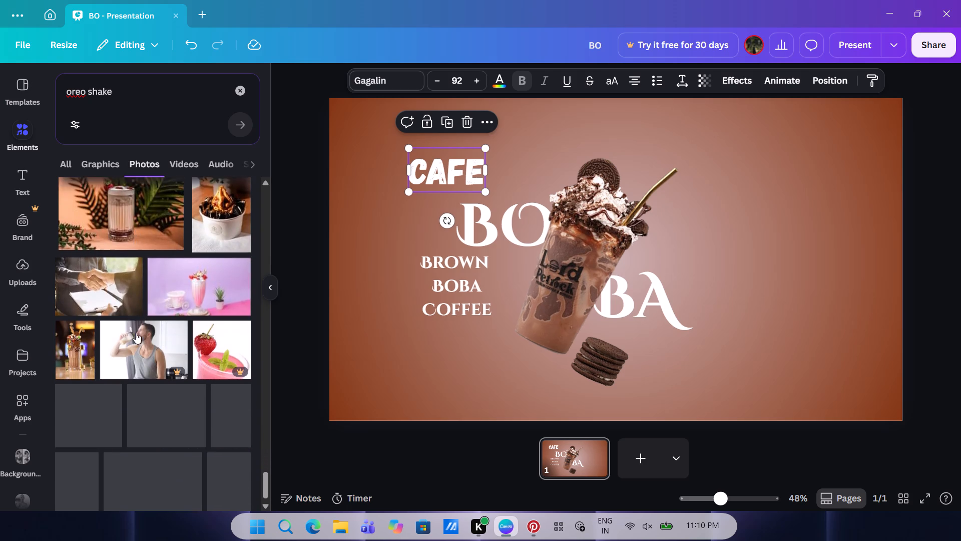
scroll(136, 333, down, 2)
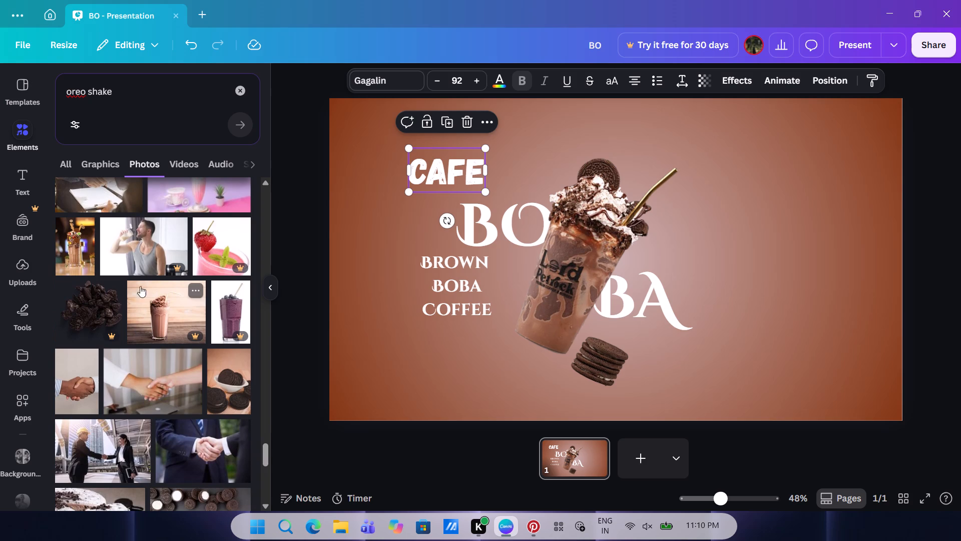
Search the photo elements for "FLY shake" and look through the results.
click(86, 94)
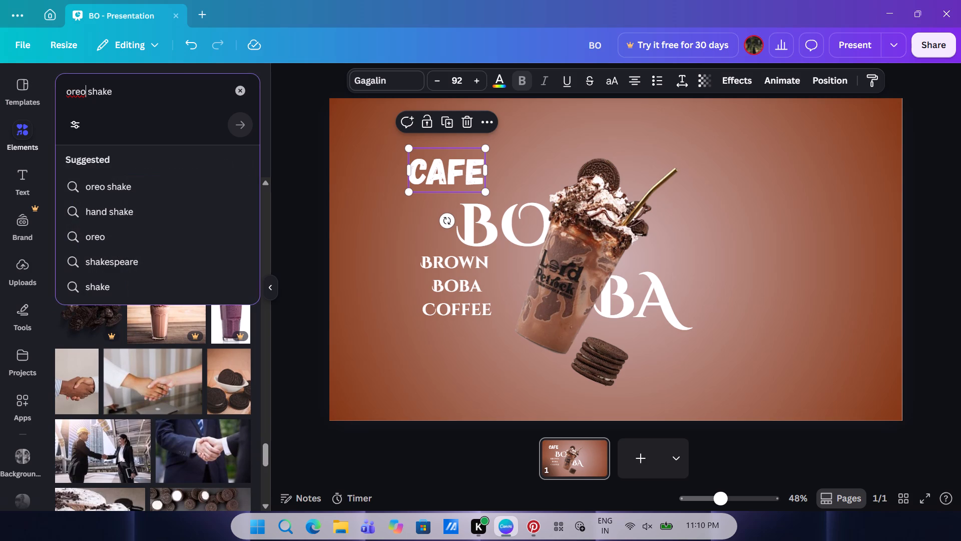
key(BackSpace)
key(BackSpace)
key(BackSpace)
key(BackSpace)
key(BackSpace)
key(BackSpace)
key(BackSpace)
key(BackSpace)
key(BackSpace)
key(BackSpace)
key(BackSpace)
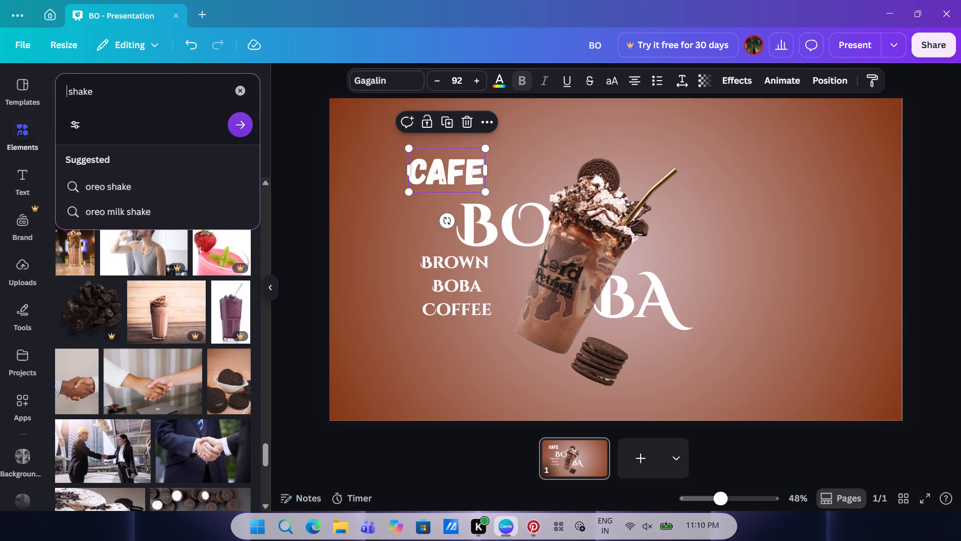
key(f)
text(LY)
key(space)
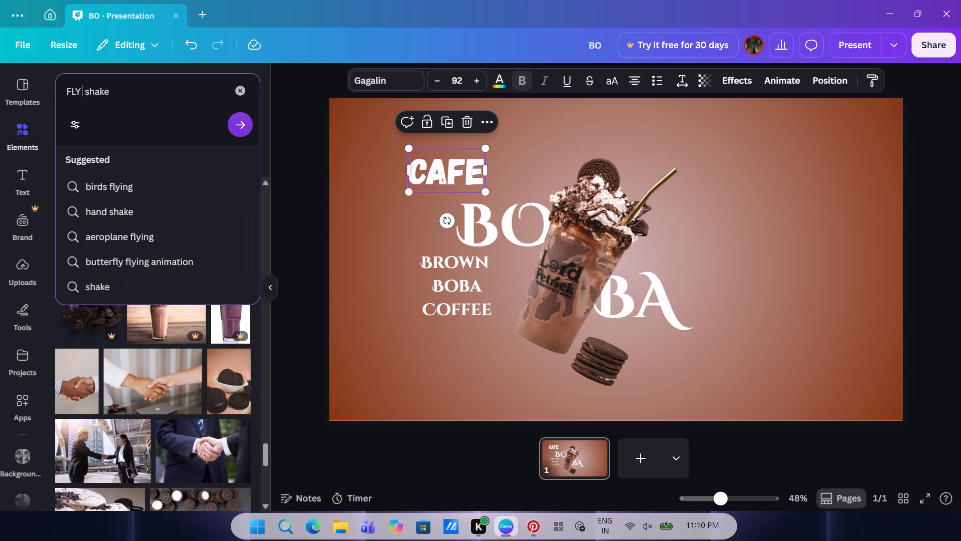
key(Return)
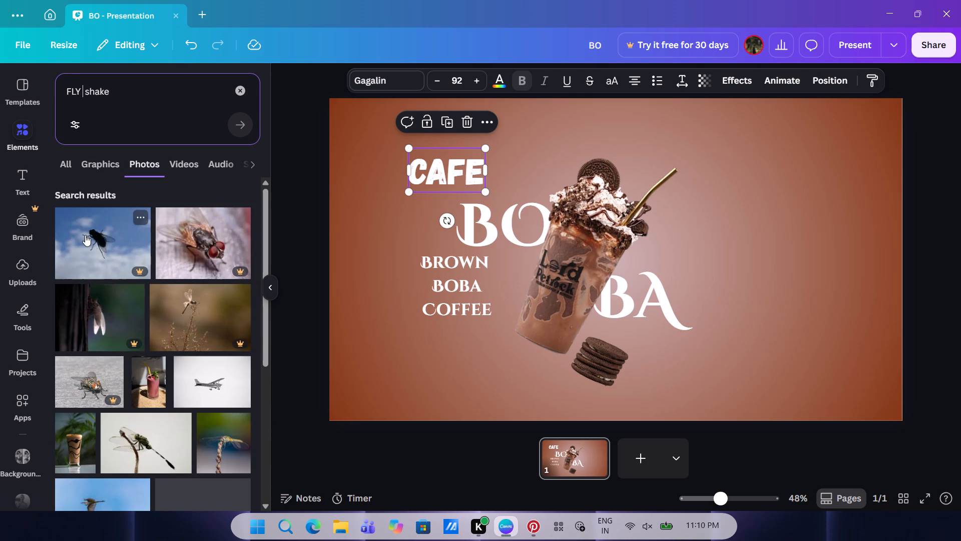
scroll(95, 288, down, 1)
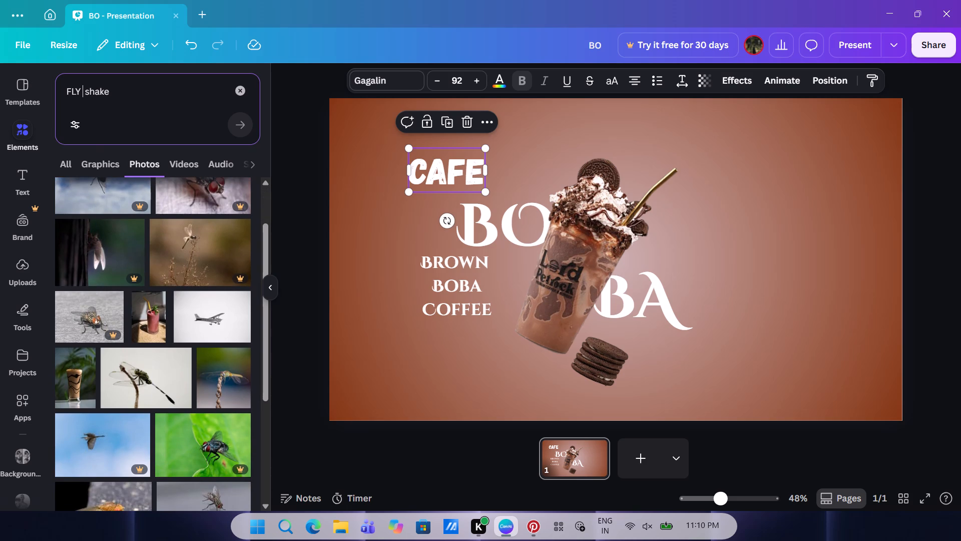
scroll(82, 99, down, 3)
scroll(107, 230, down, 1)
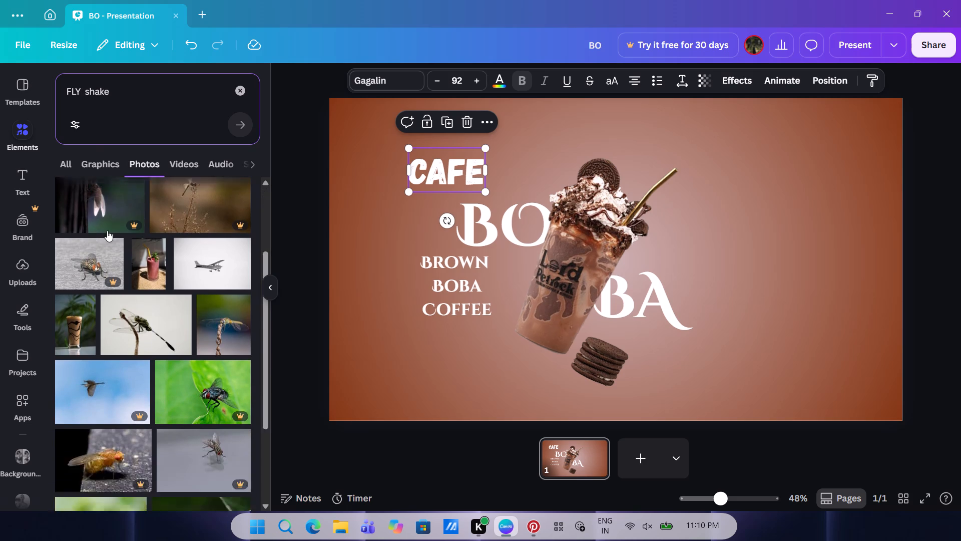
Search the photo elements for "fly coffe" in place of the FLY shake results.
scroll(107, 230, down, 4)
scroll(107, 283, up, 1)
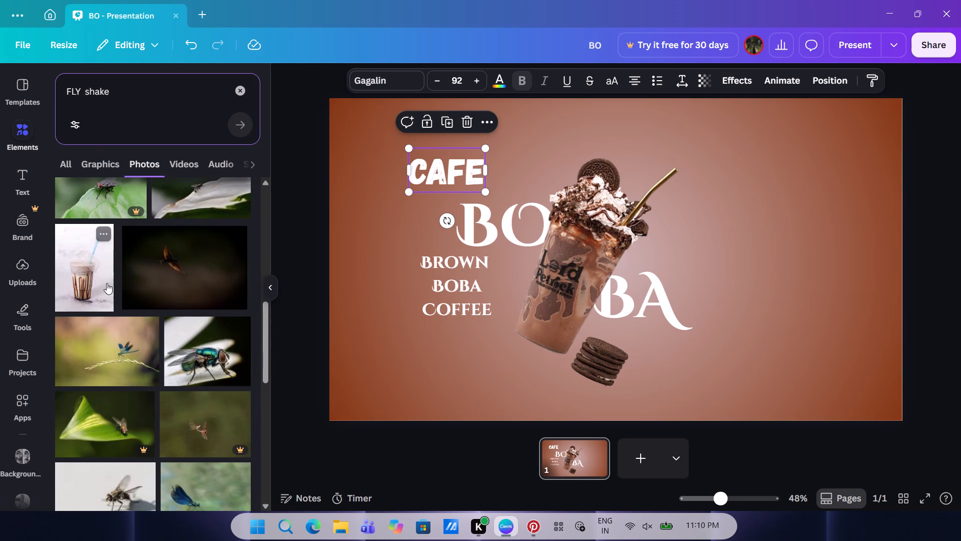
scroll(107, 283, up, 1)
click(129, 89)
key(equal)
key(BackSpace)
key(BackSpace)
key(BackSpace)
key(BackSpace)
key(BackSpace)
key(BackSpace)
key(BackSpace)
key(BackSpace)
key(BackSpace)
key(BackSpace)
key(BackSpace)
key(BackSpace)
key(BackSpace)
key(BackSpace)
key(BackSpace)
key(BackSpace)
key(BackSpace)
key(BackSpace)
key(BackSpace)
key(BackSpace)
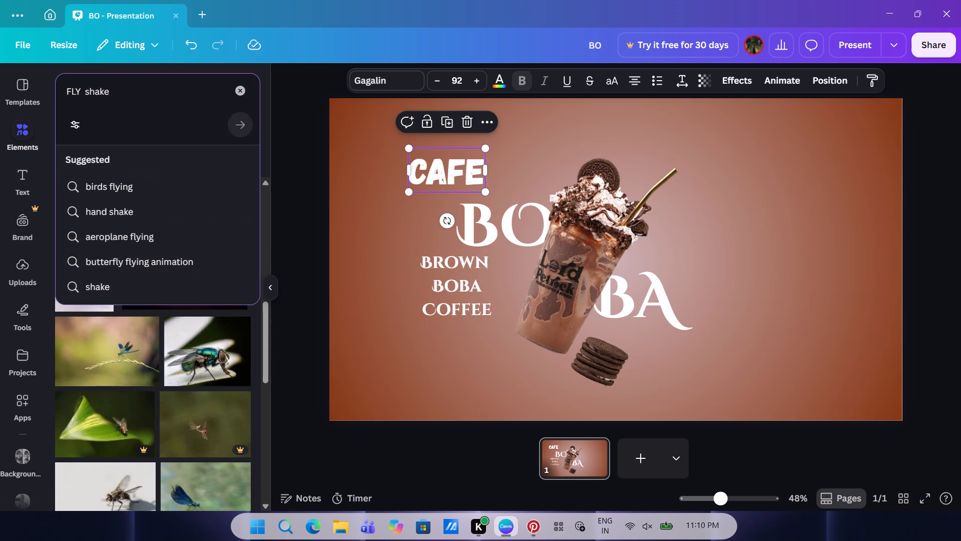
text(fly s)
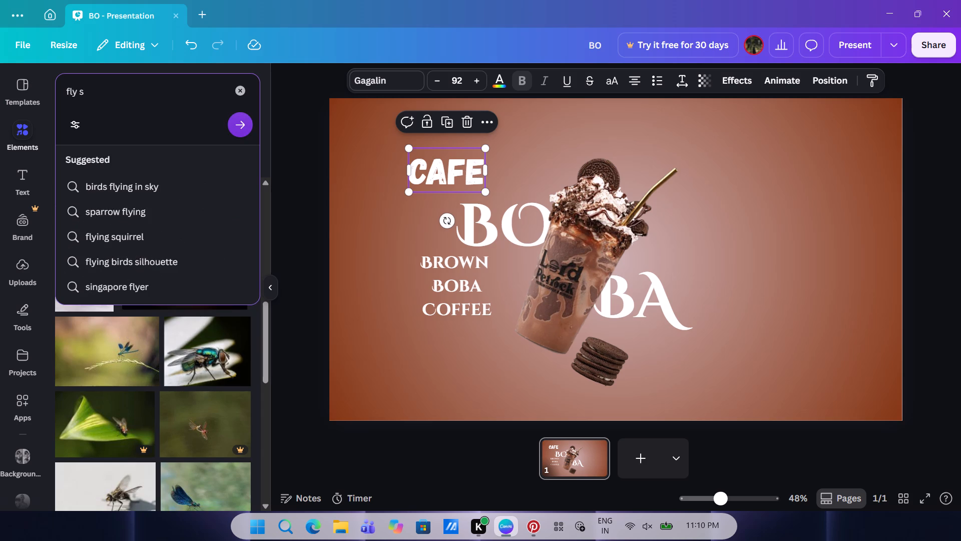
key(BackSpace)
text(coffe)
key(Return)
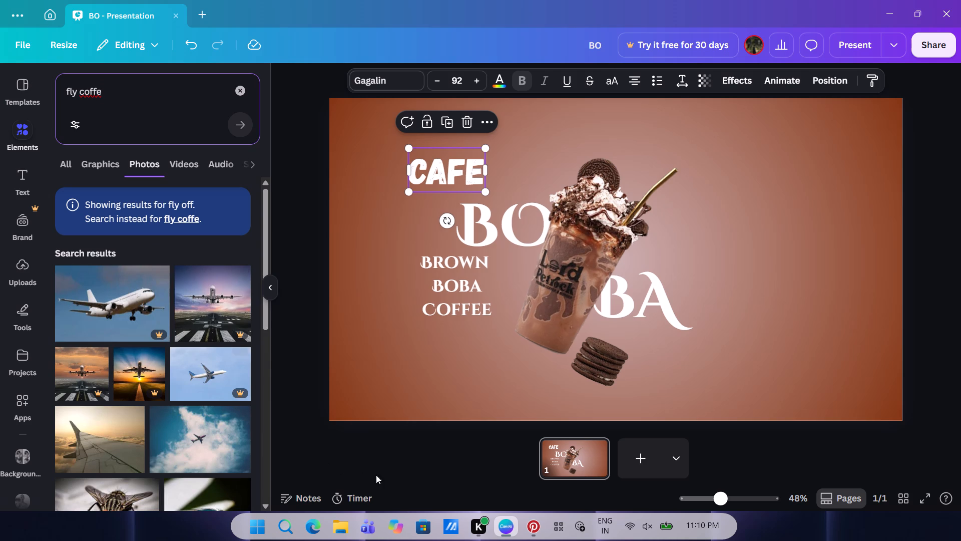
Switch to Pinterest to check the splash image in the boba poster tutorial, and return to Canva.
click(525, 534)
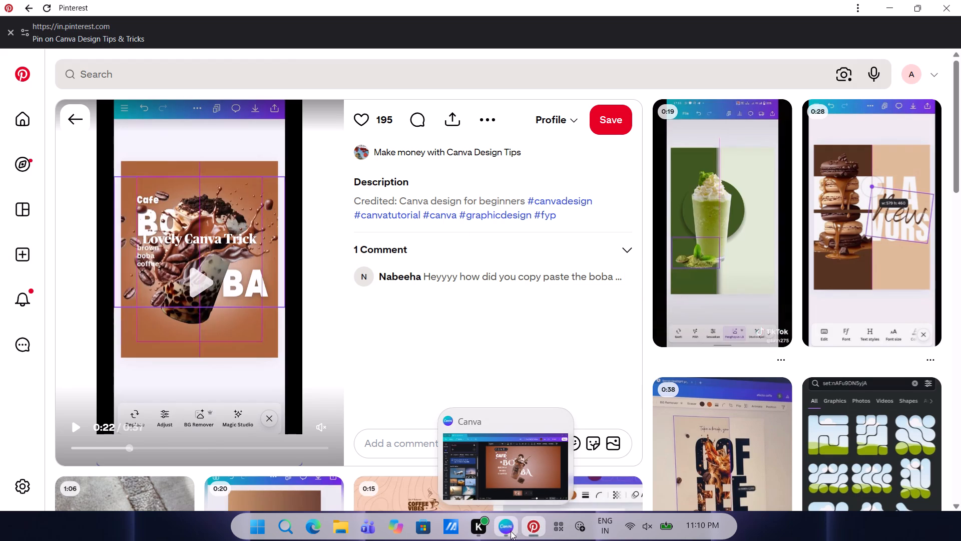
click(508, 531)
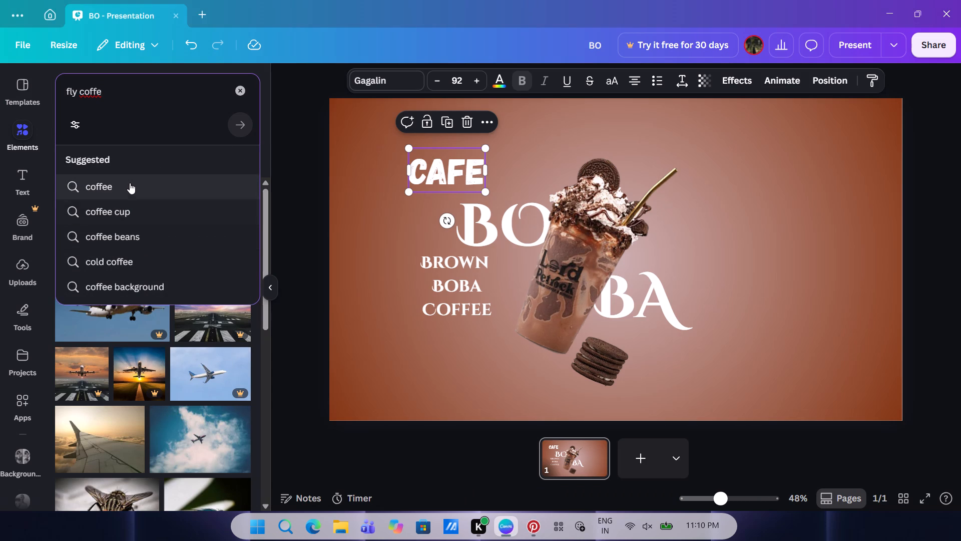
Search the photo elements for the suggested "coffee beans" and add the chocolate splash picture with flying beans to the slide.
click(127, 238)
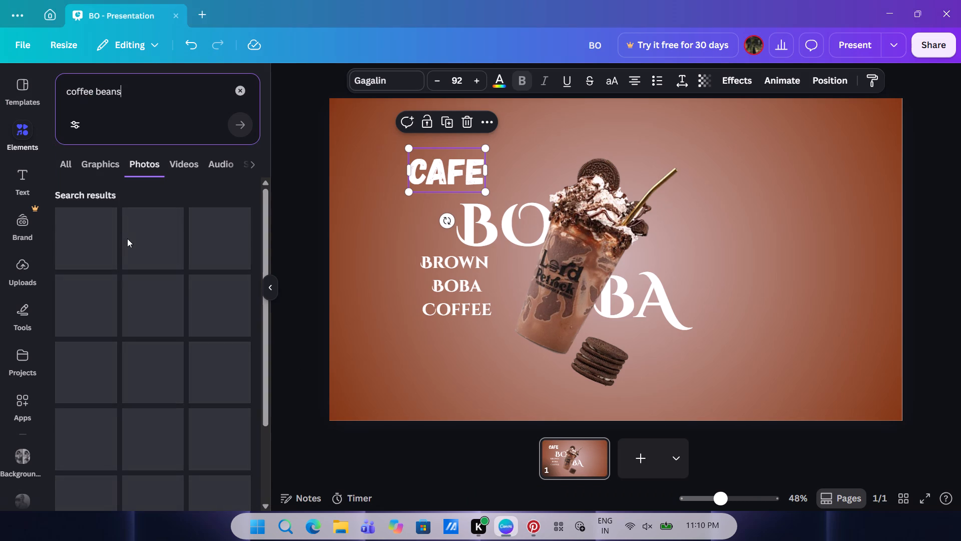
scroll(109, 282, down, 1)
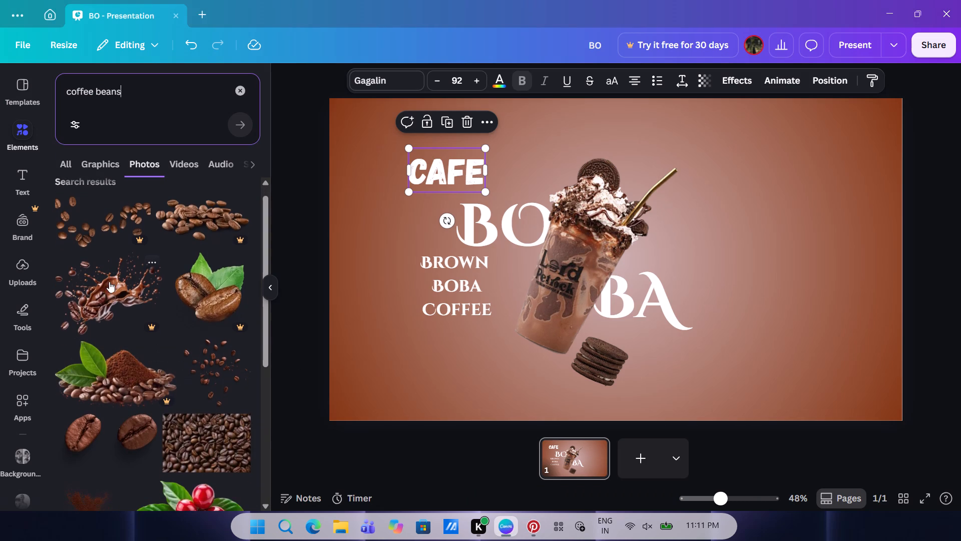
scroll(109, 282, down, 2)
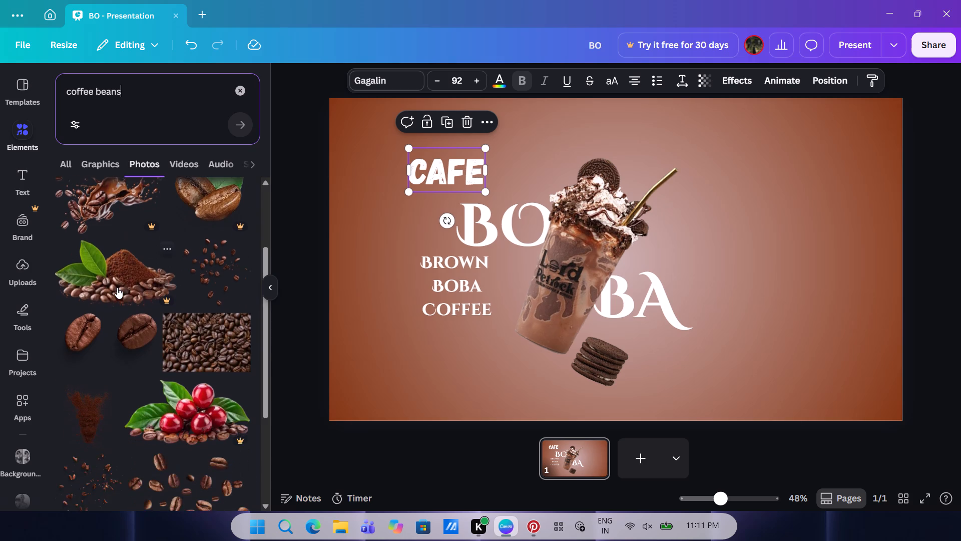
scroll(117, 288, down, 3)
scroll(179, 303, down, 2)
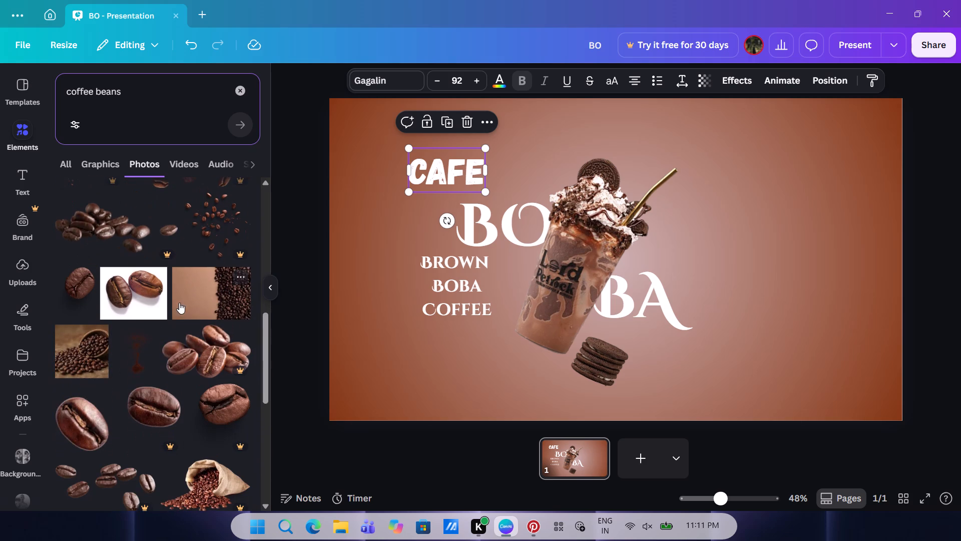
scroll(145, 377, down, 2)
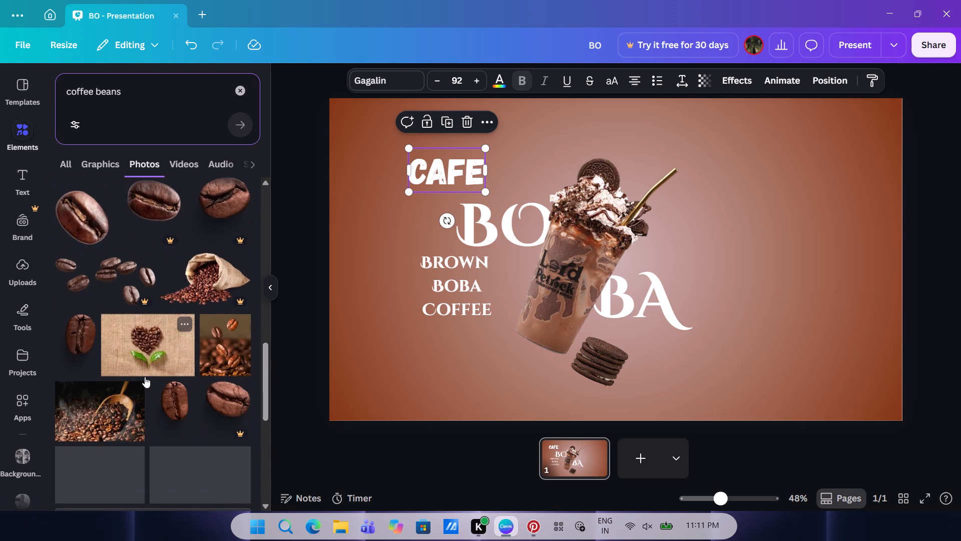
scroll(145, 377, down, 6)
scroll(145, 377, up, 12)
click(116, 305)
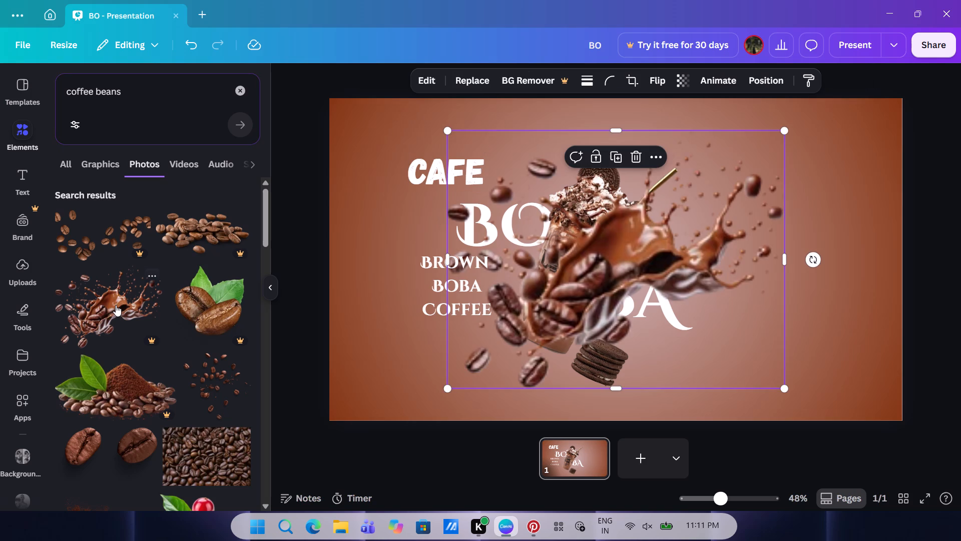
Move the chocolate splash image so it is roughly centred over the shake and spreads across the BO and BA texts.
drag(639, 268, 571, 267)
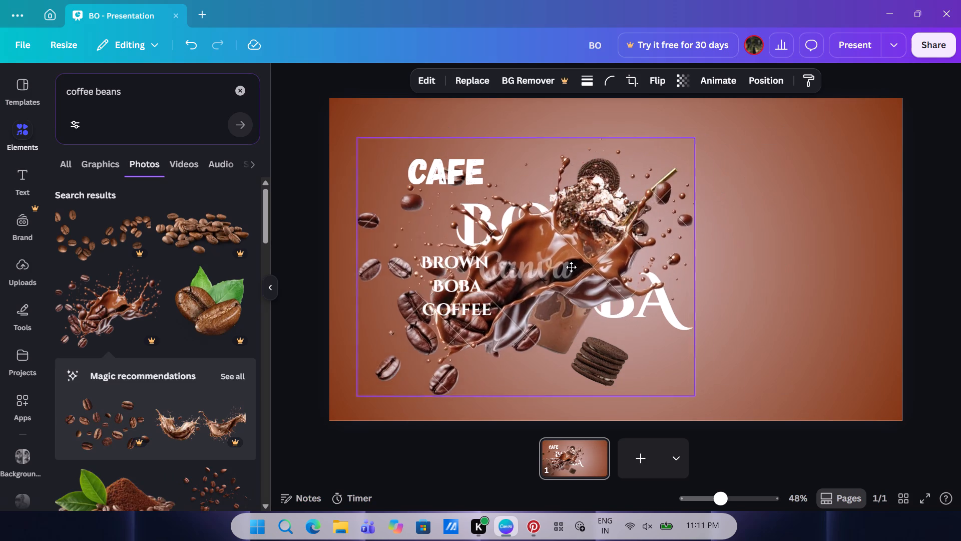
drag(571, 267, 607, 256)
drag(607, 256, 589, 264)
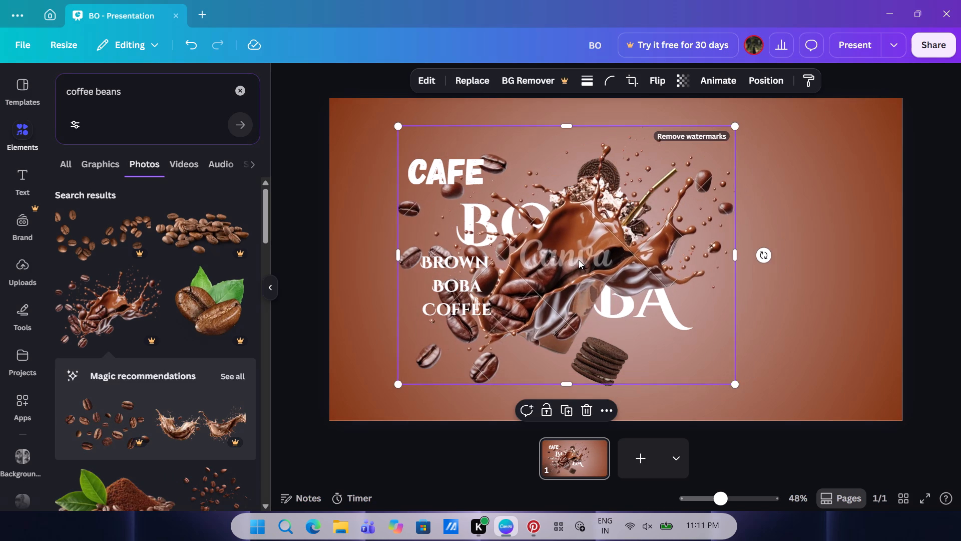
click(579, 260)
click(579, 235)
drag(579, 235, 562, 247)
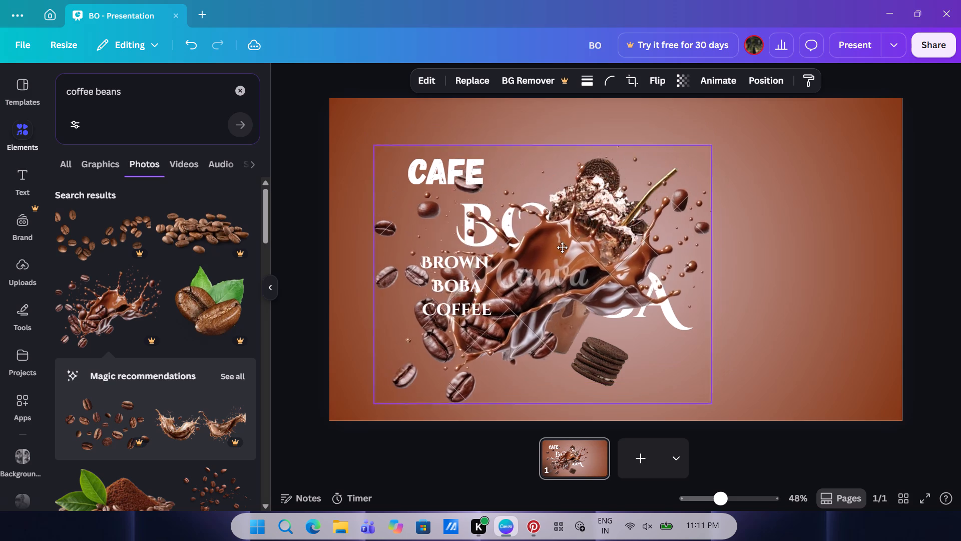
drag(562, 247, 573, 220)
click(573, 220)
drag(556, 244, 562, 238)
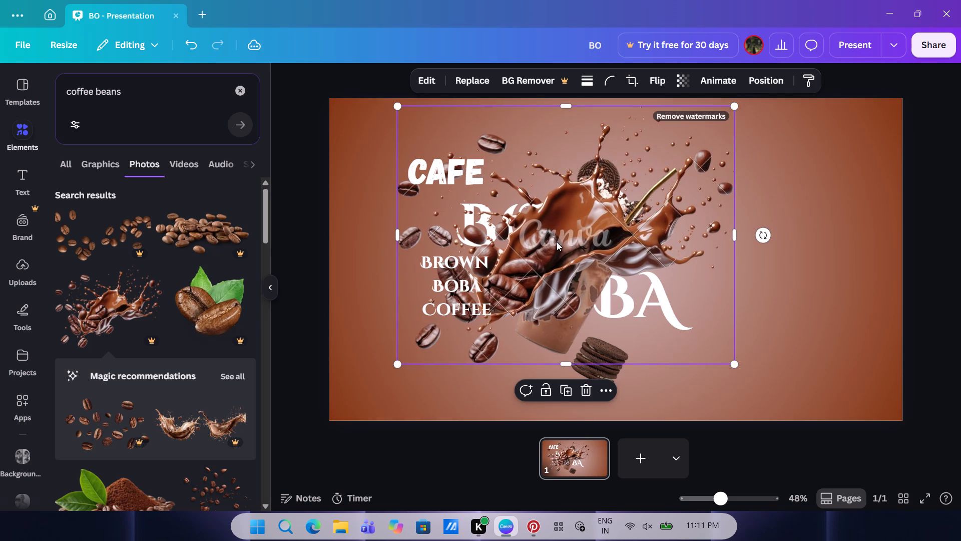
drag(541, 259, 542, 252)
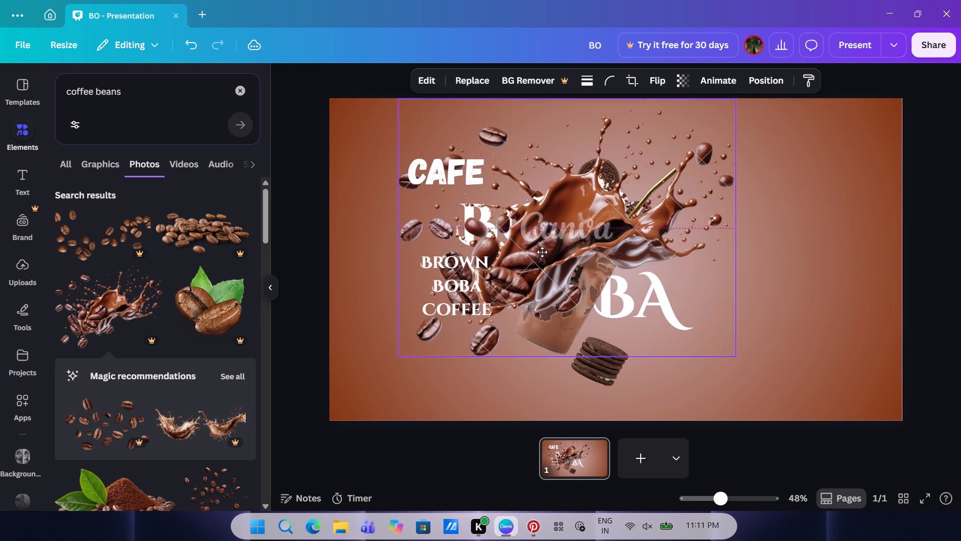
drag(542, 252, 547, 285)
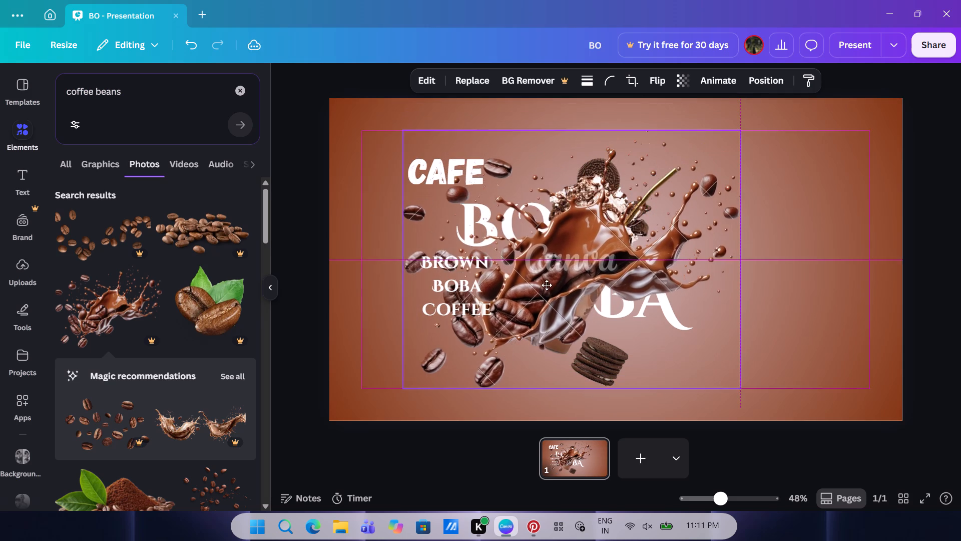
drag(547, 285, 544, 293)
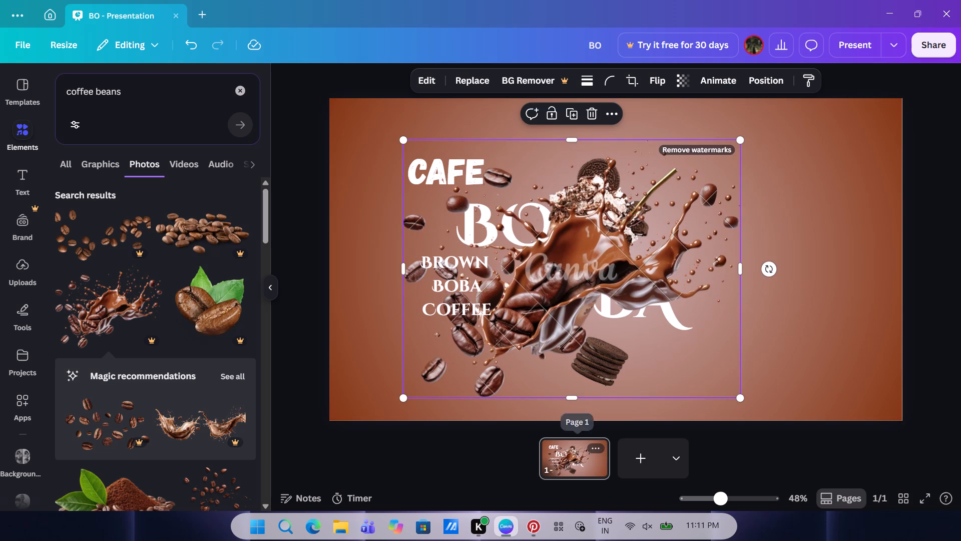
Switch to Pinterest, play the tutorial to see how the splash image is layered, and return to Canva.
click(533, 525)
click(221, 268)
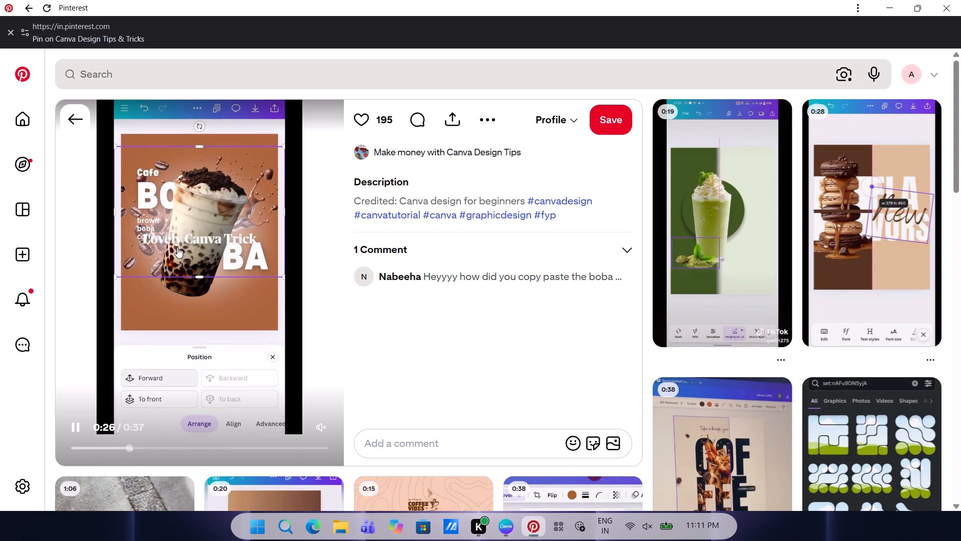
click(177, 247)
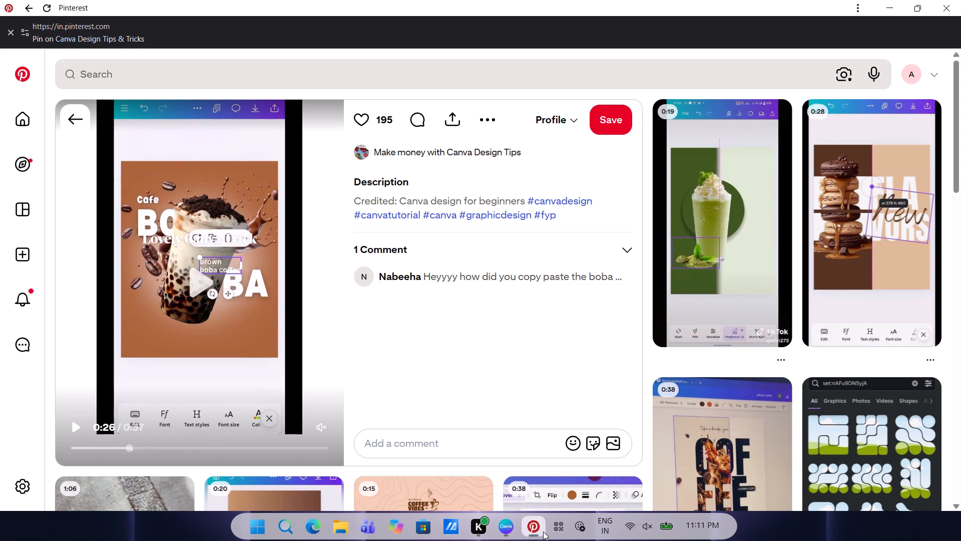
click(543, 531)
Send the chocolate splash image to the back, behind the shake and all the texts.
right_click(534, 354)
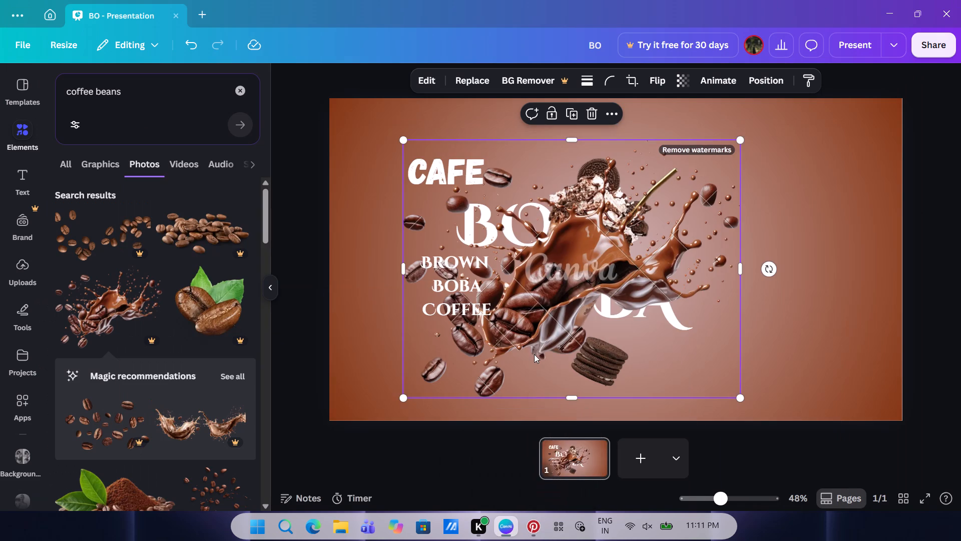
click(577, 204)
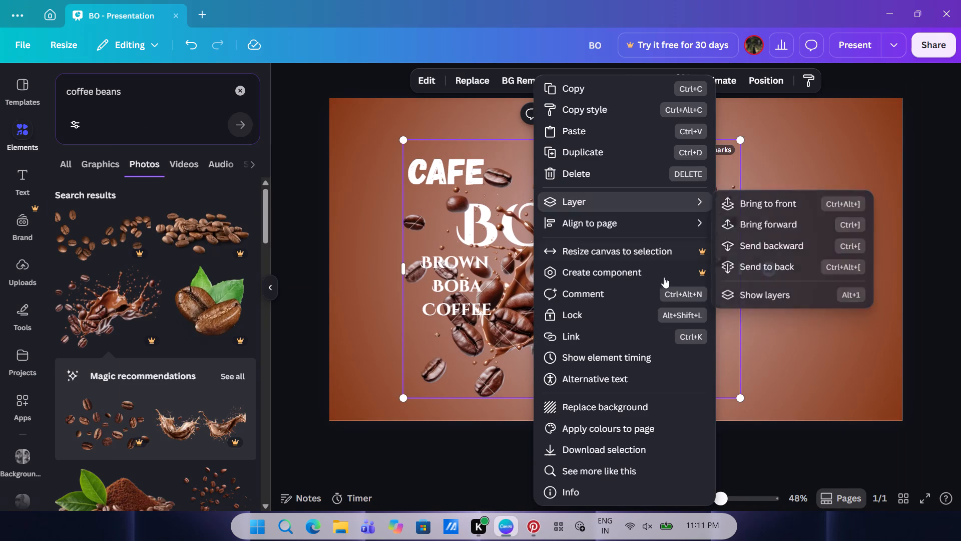
click(749, 267)
click(350, 258)
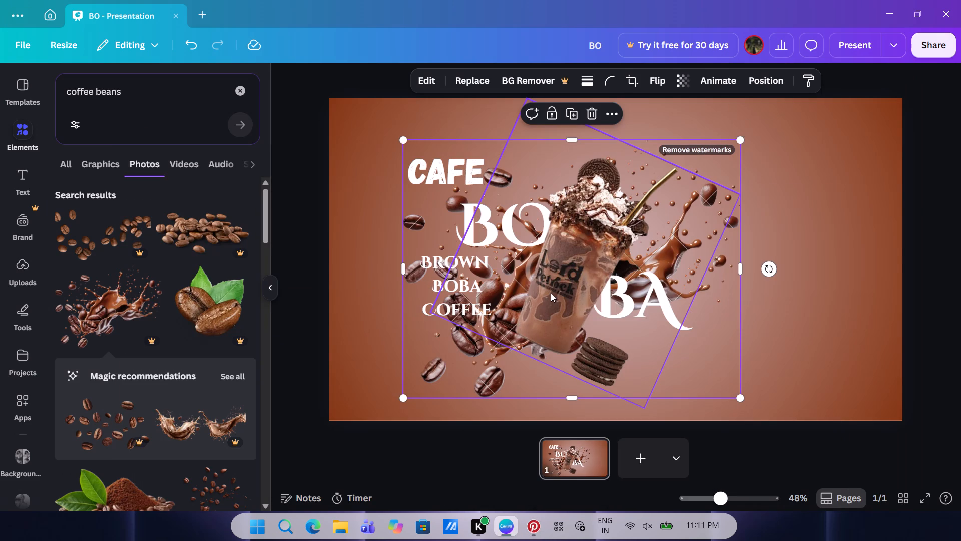
Reposition the splash image behind the shake and rotate it slightly counterclockwise.
drag(504, 297, 593, 314)
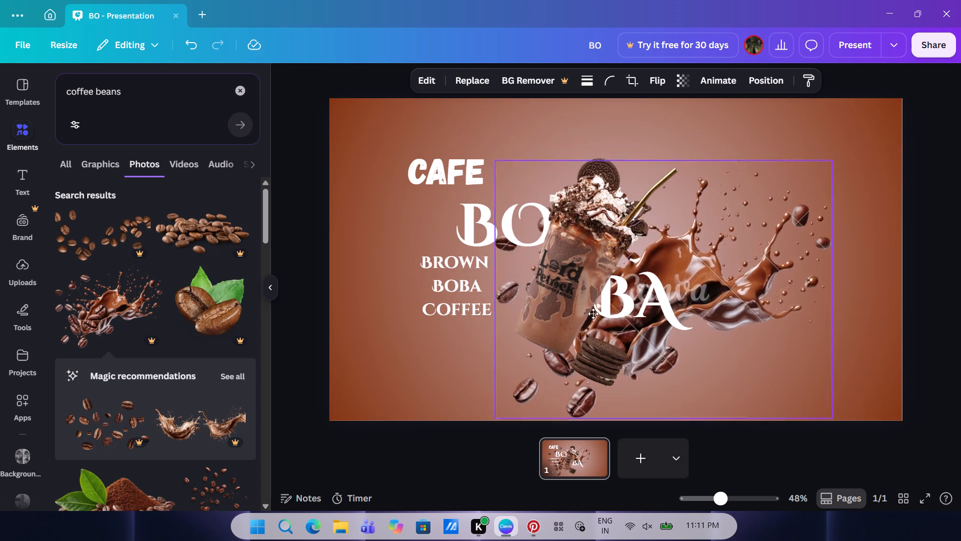
drag(593, 314, 501, 292)
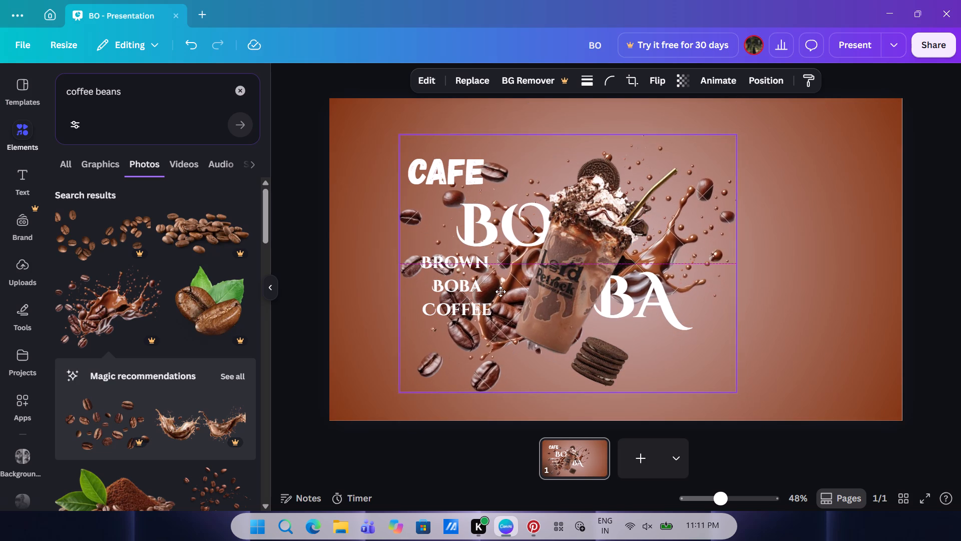
drag(501, 292, 502, 292)
click(509, 287)
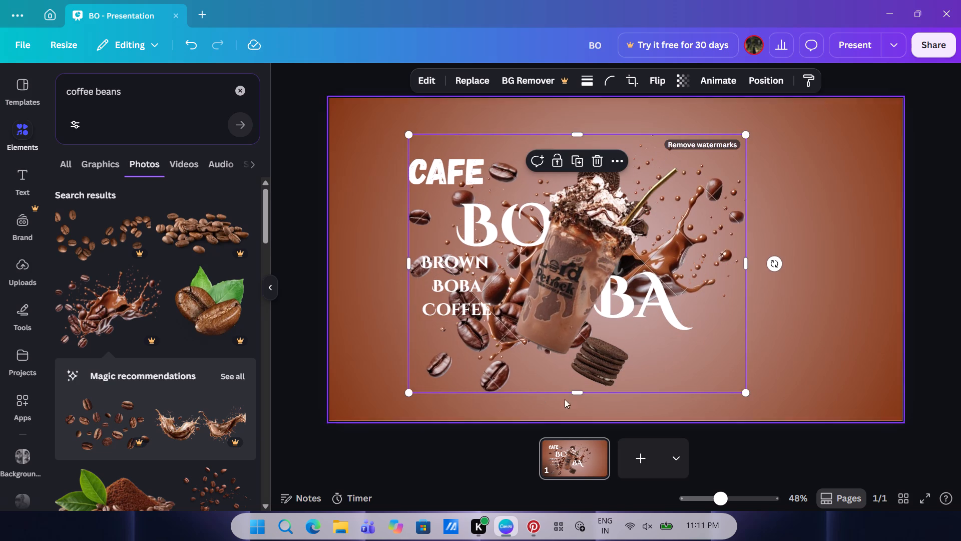
drag(773, 262, 765, 239)
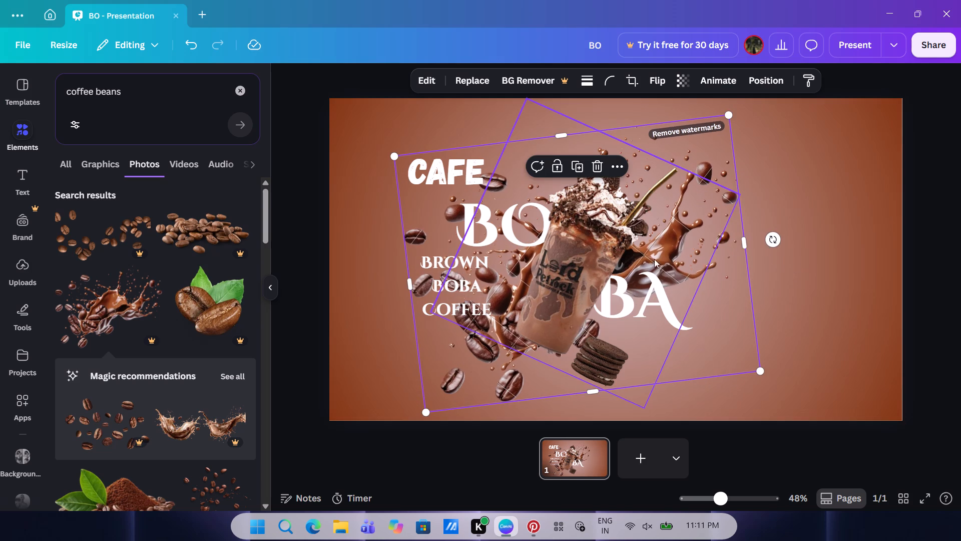
Enlarge the tilted shake slightly and nudge it up and a little to the right, between BO and BA.
click(605, 258)
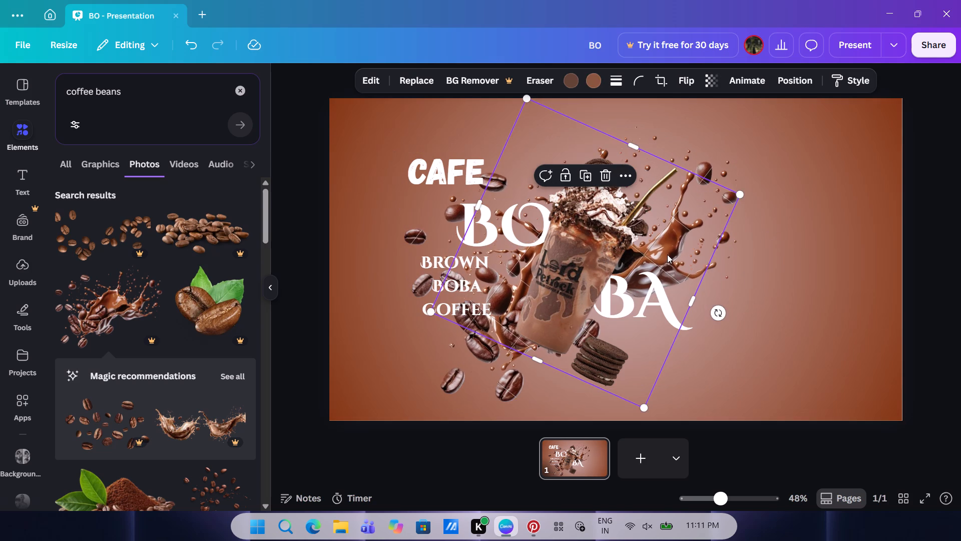
drag(582, 259, 579, 250)
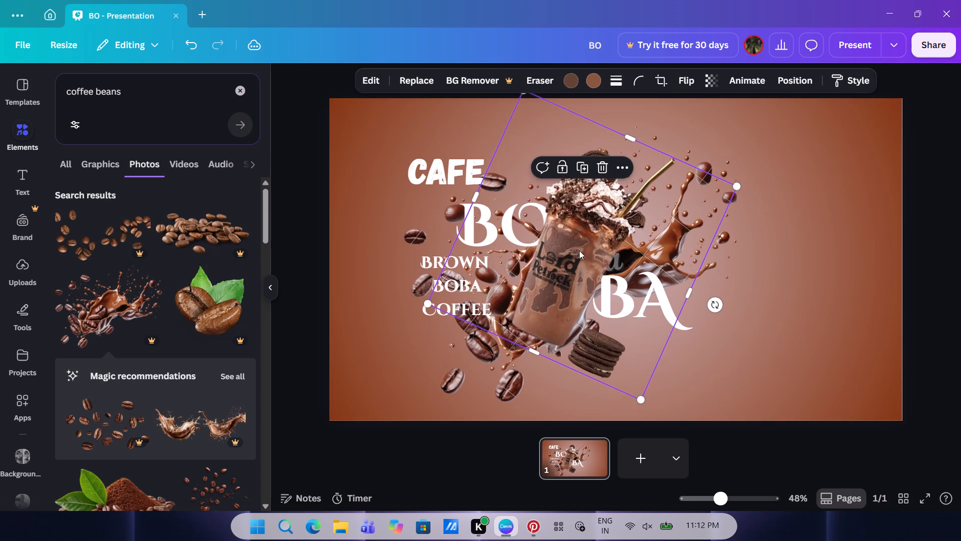
drag(733, 181, 752, 185)
drag(559, 246, 554, 247)
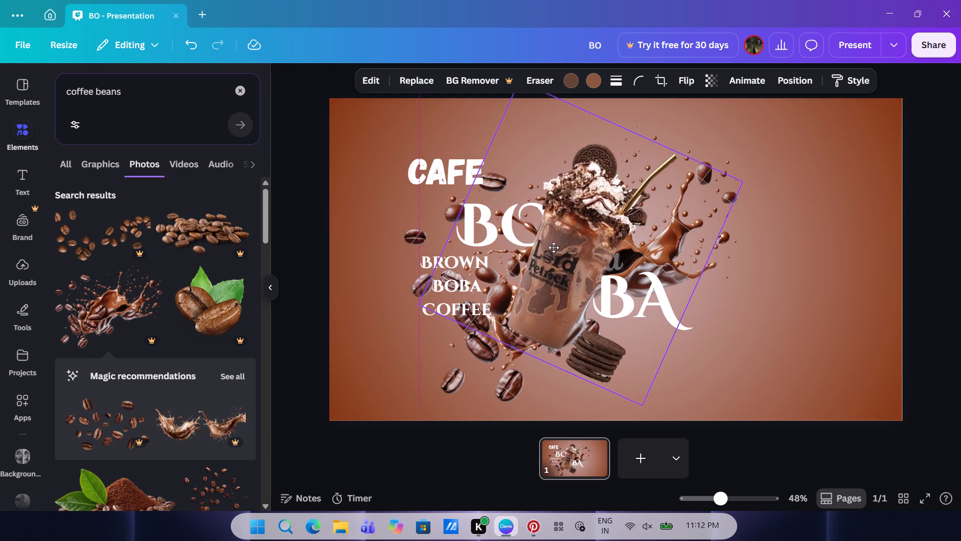
drag(554, 247, 555, 247)
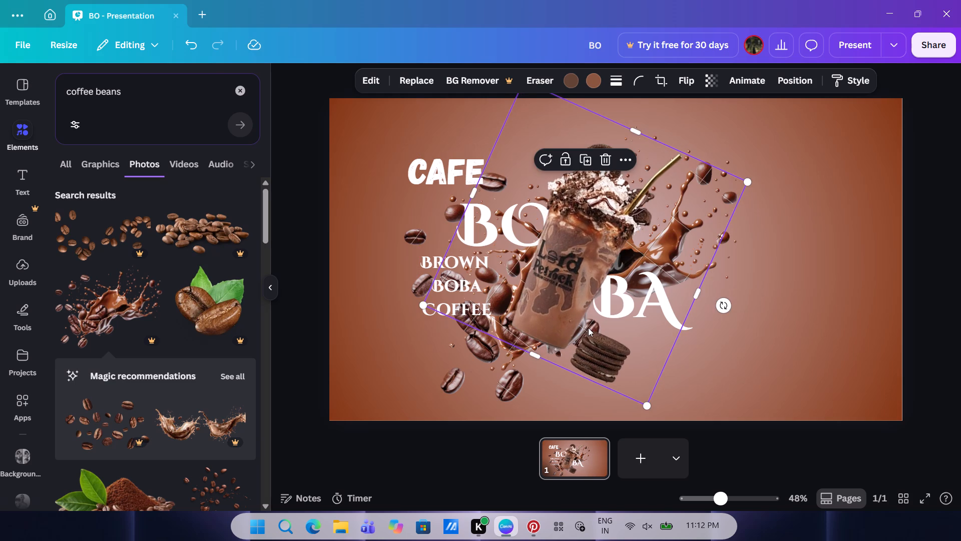
click(588, 328)
drag(500, 322, 496, 328)
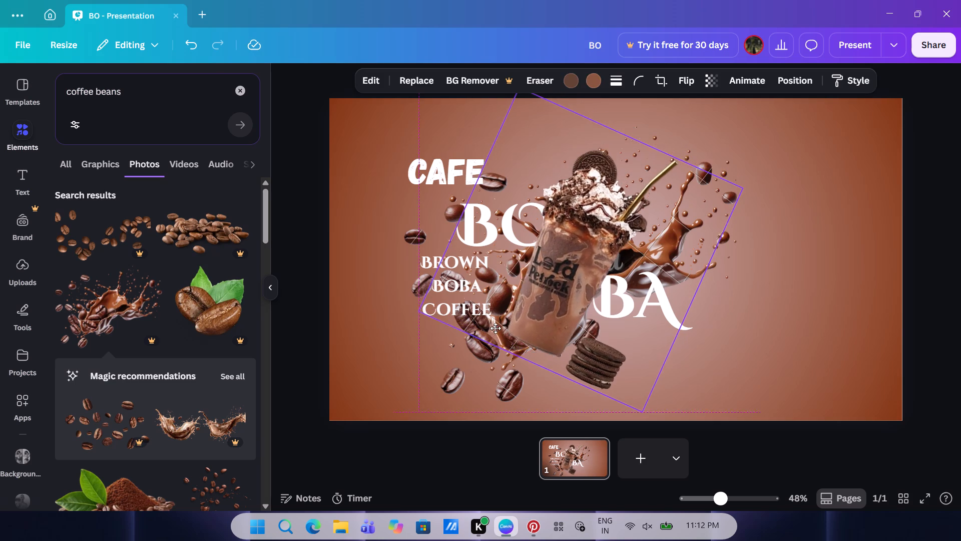
drag(496, 328, 504, 316)
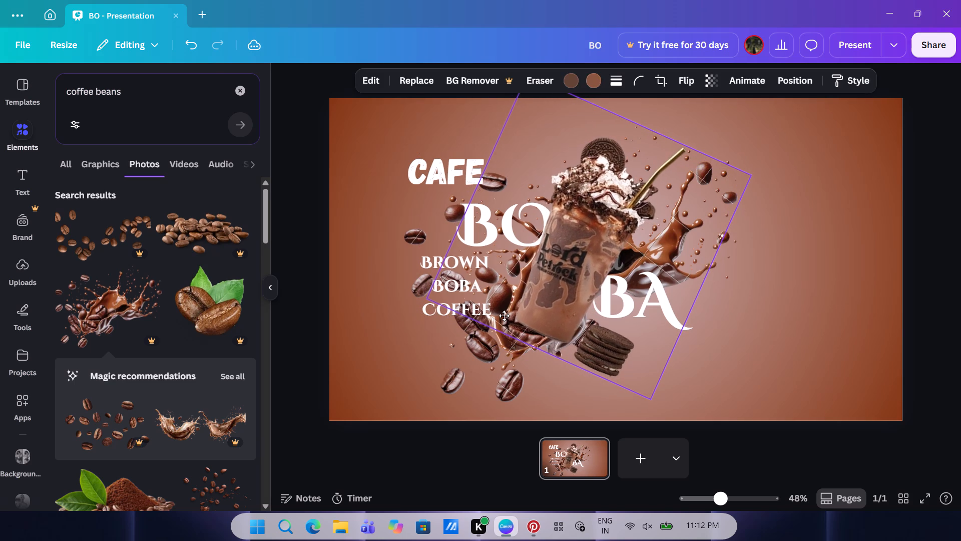
drag(504, 316, 504, 315)
click(623, 292)
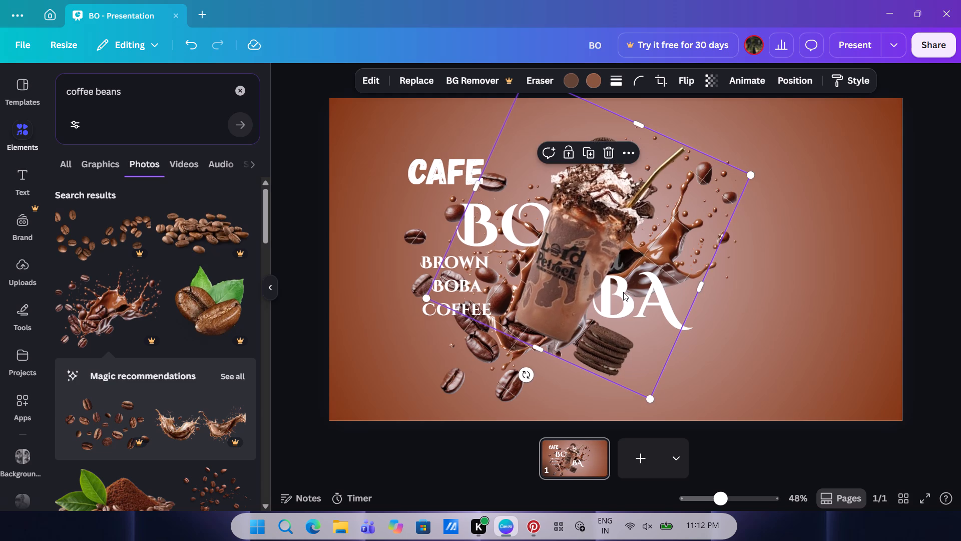
Scale the coffee-bean splash image down slightly and shift it up a little, keeping it centred behind the shake.
click(623, 292)
click(754, 313)
click(645, 301)
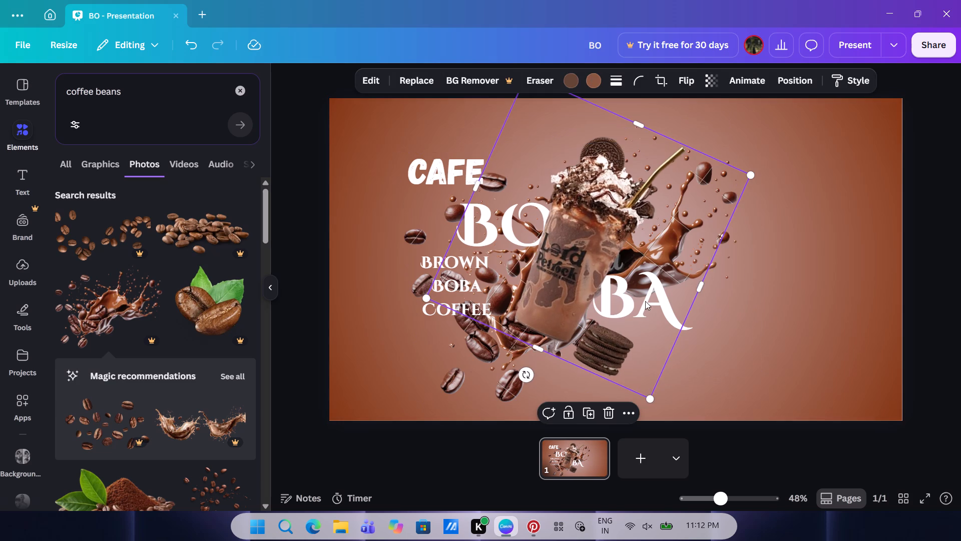
click(738, 315)
drag(712, 311, 713, 305)
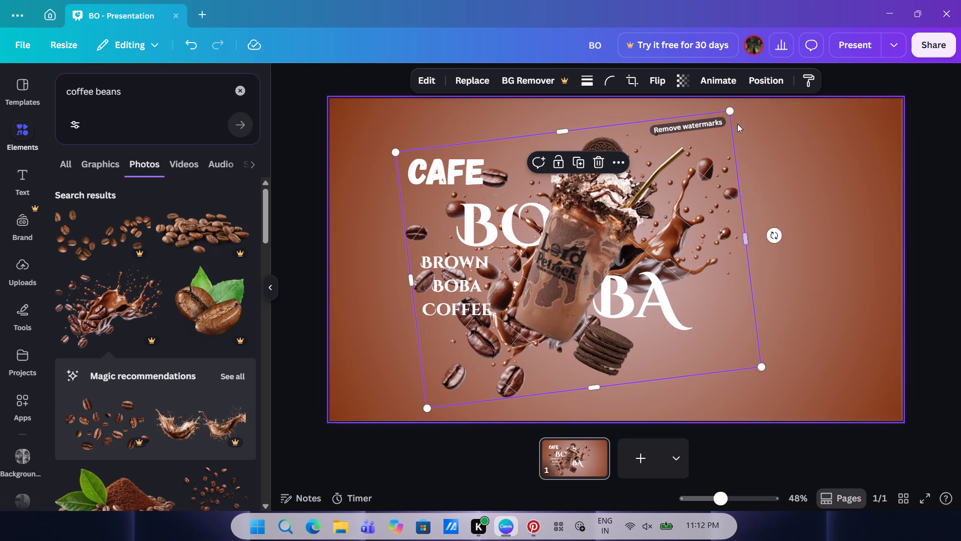
drag(731, 113, 702, 122)
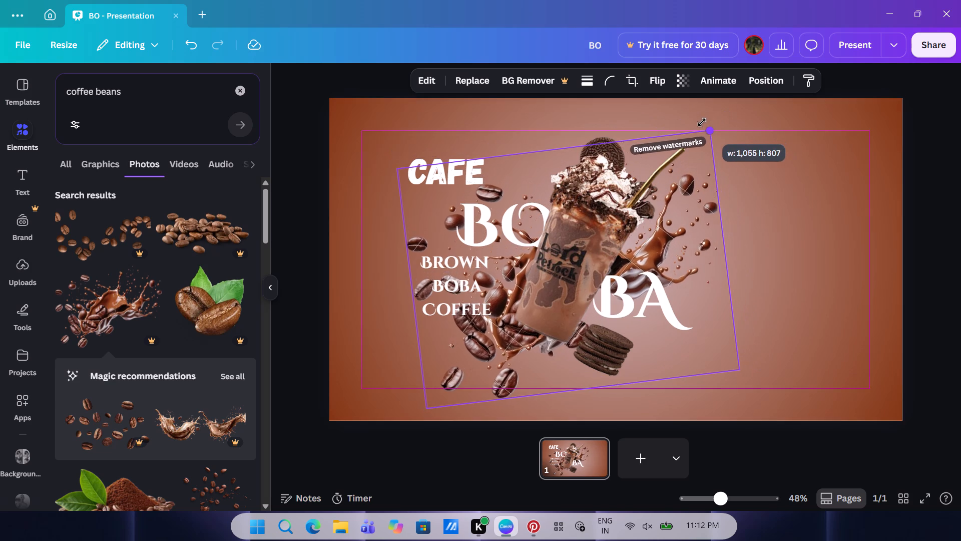
drag(702, 122, 766, 0)
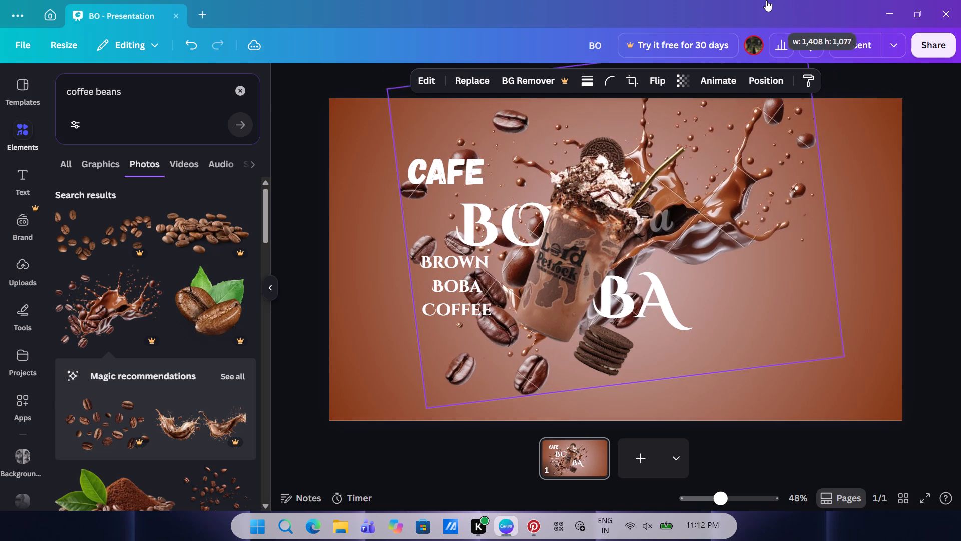
drag(766, 0, 709, 72)
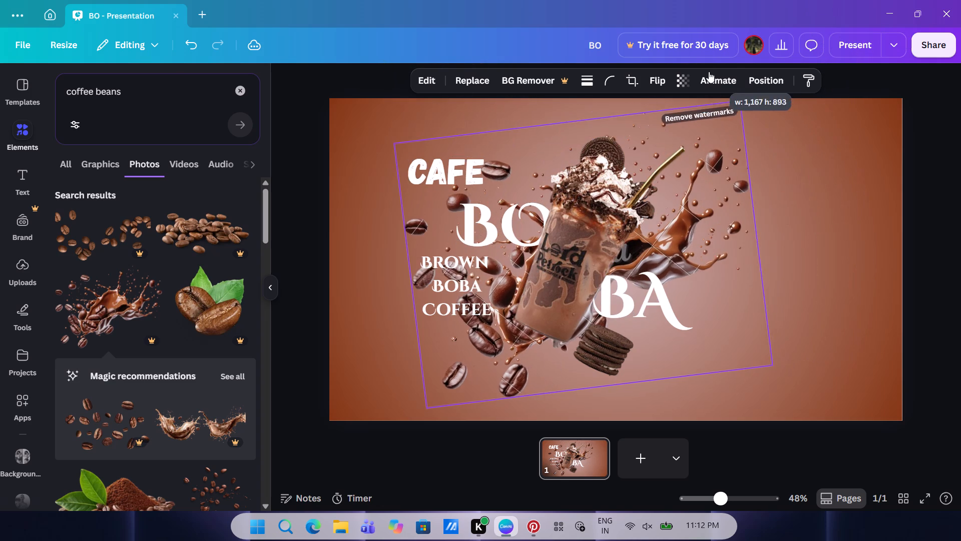
drag(709, 72, 680, 90)
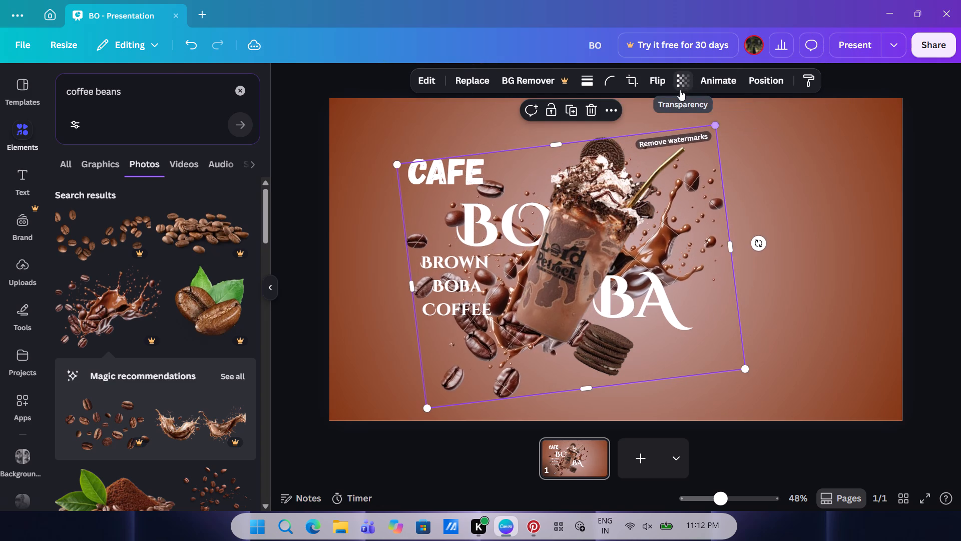
drag(643, 244, 640, 237)
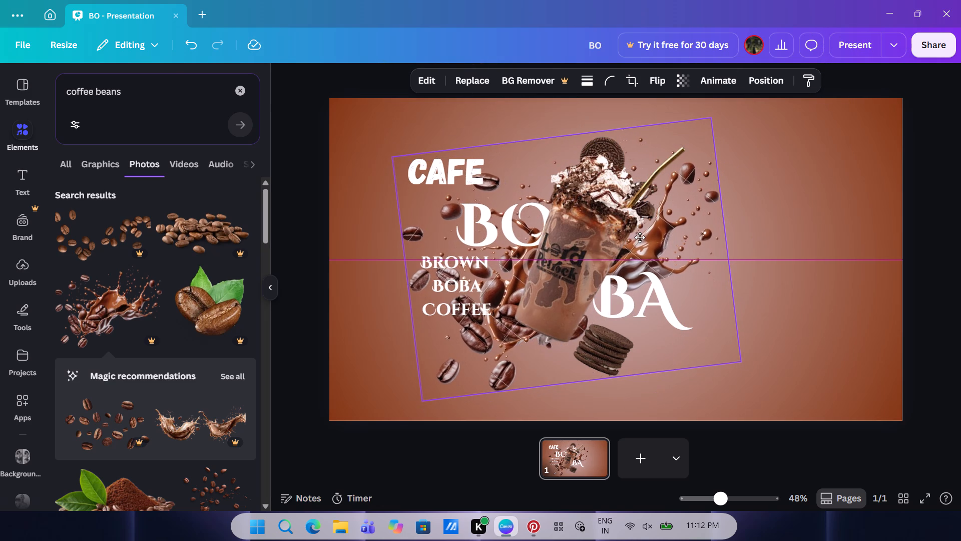
drag(640, 237, 643, 237)
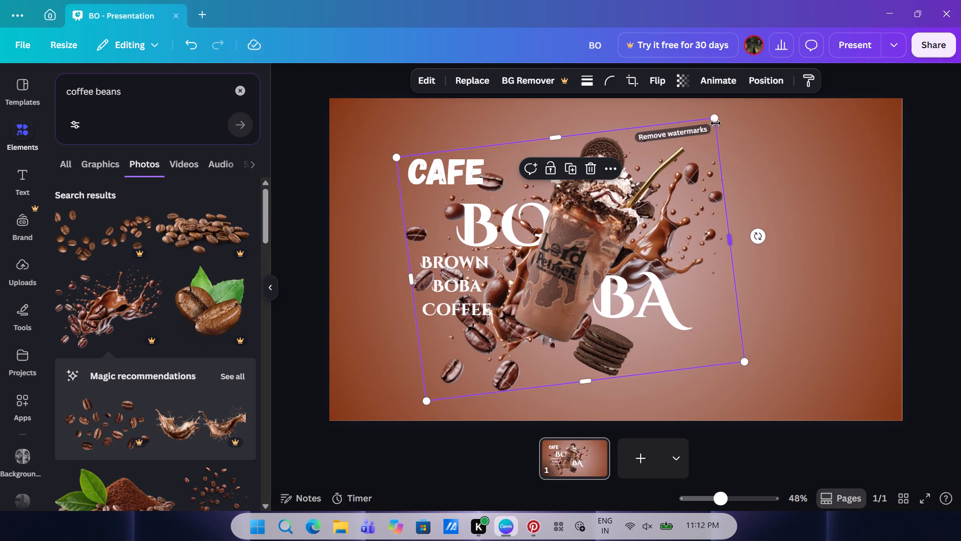
drag(714, 119, 723, 116)
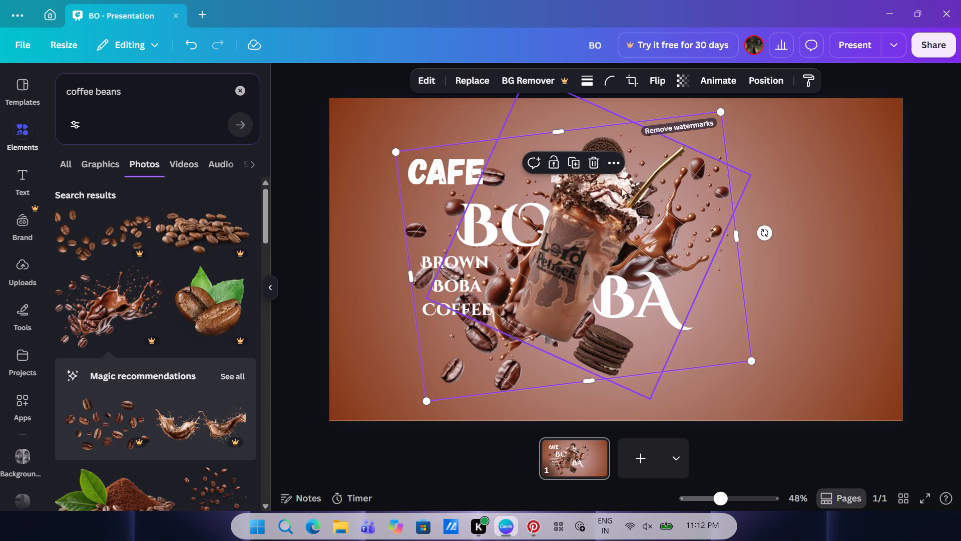
click(798, 155)
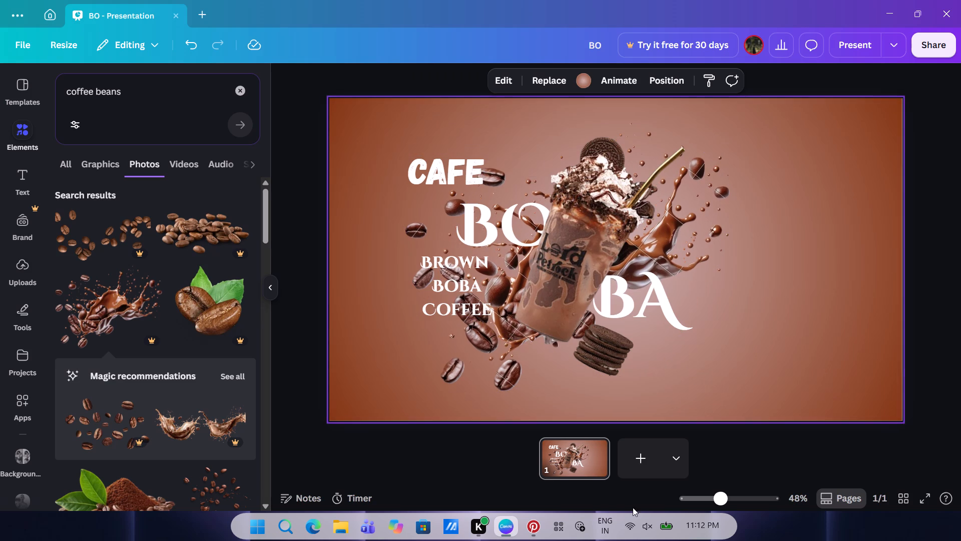
Switch to Pinterest, play more of the tutorial to see the finishing elements under the cup, and return to Canva.
click(533, 520)
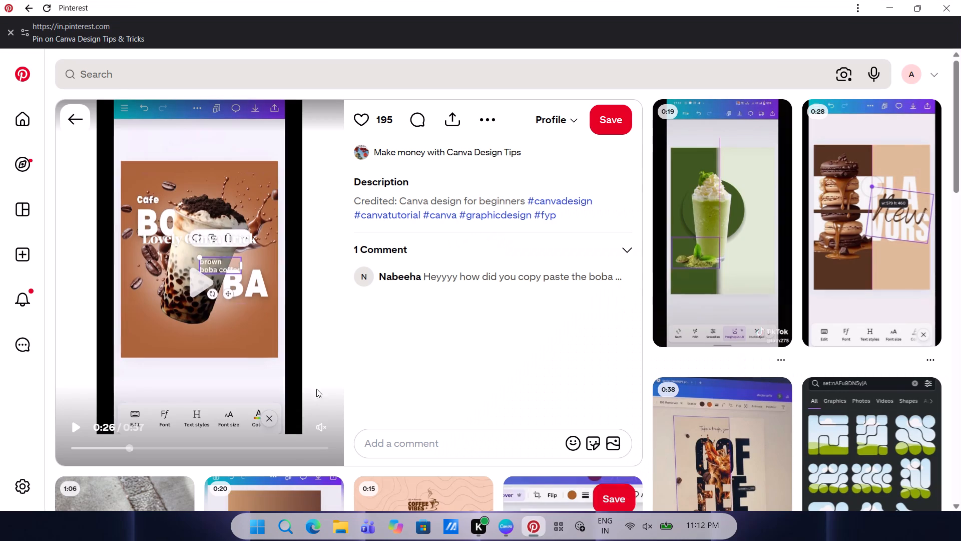
click(187, 295)
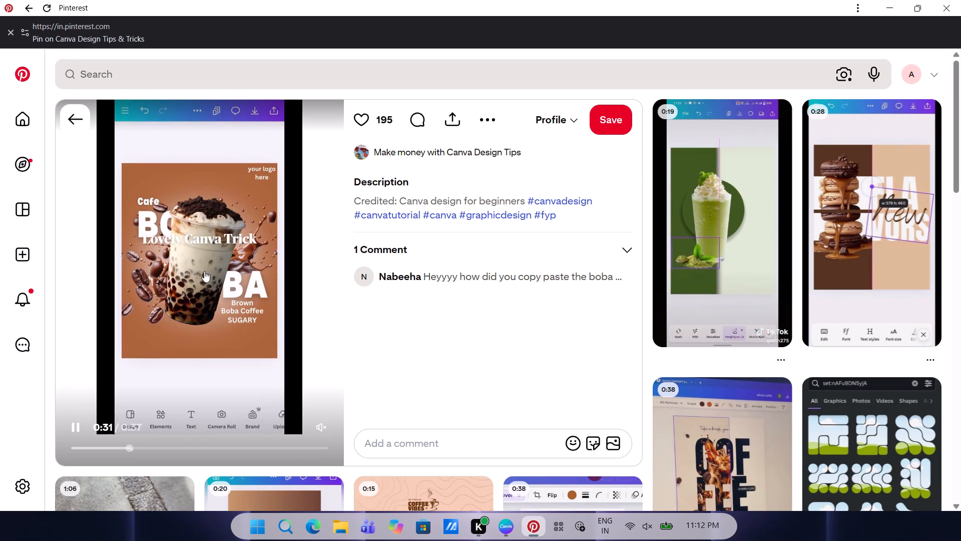
click(188, 270)
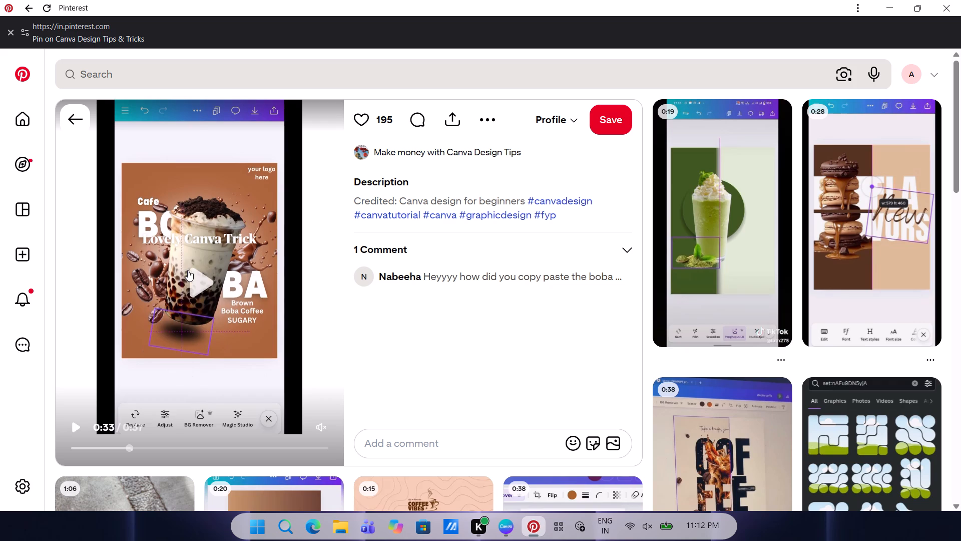
click(496, 522)
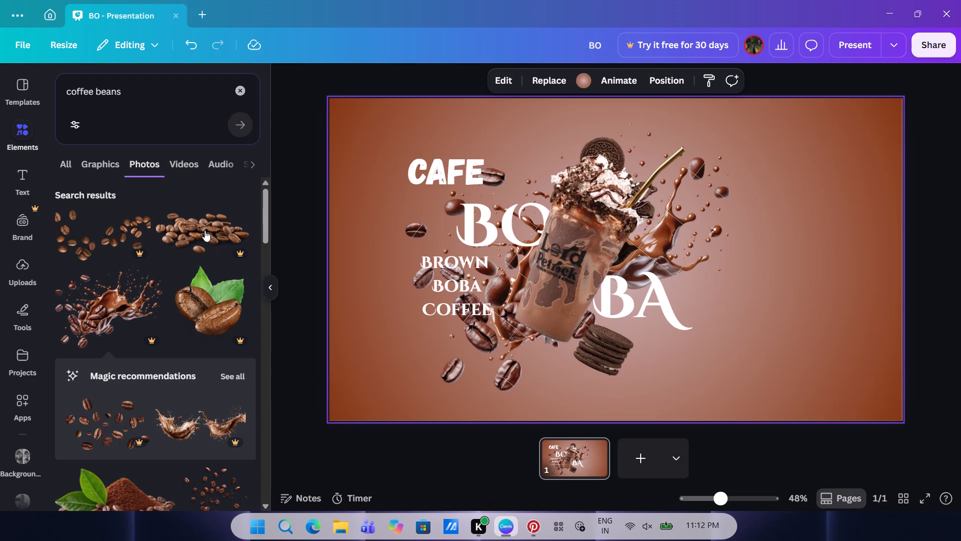
Search the elements for "black shadow circle" and add the soft dark oval shadow graphic to the slide.
click(239, 91)
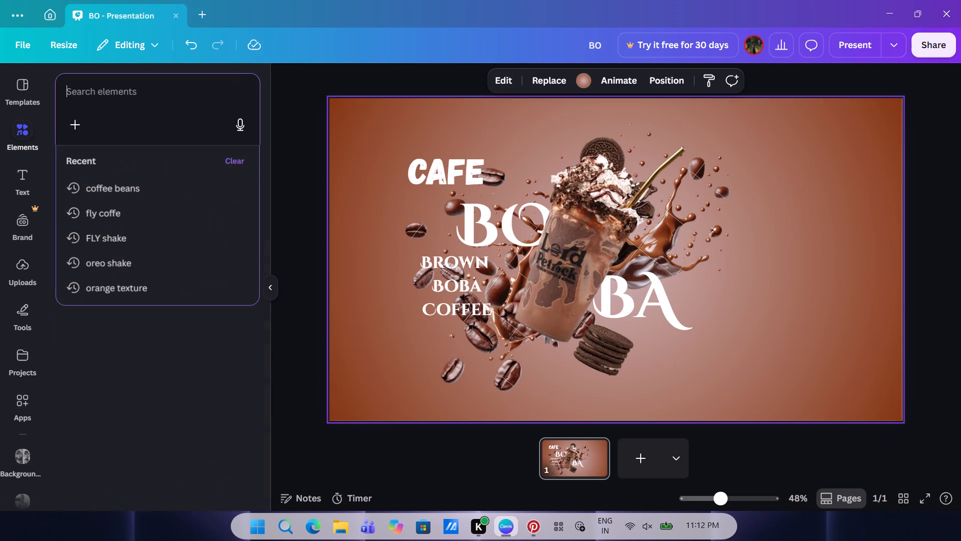
text(show)
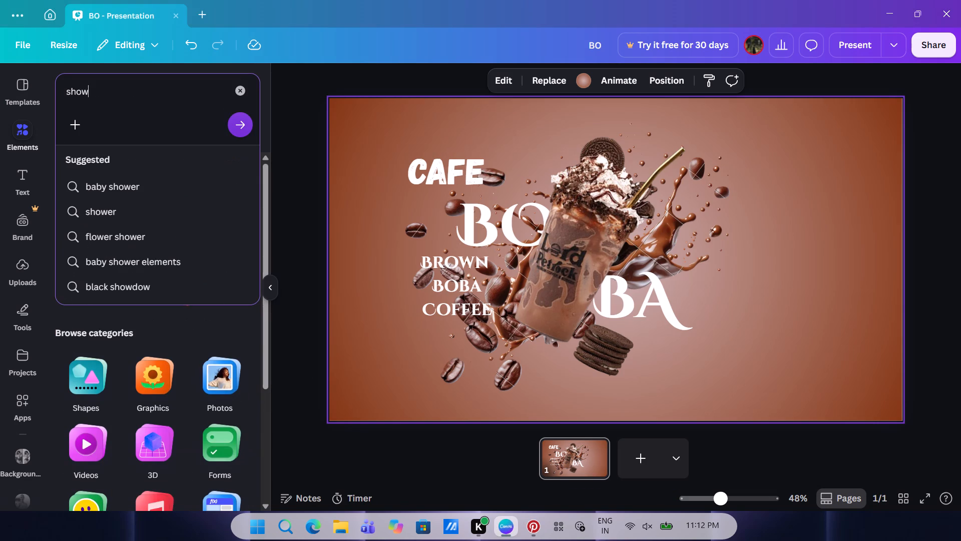
key(BackSpace)
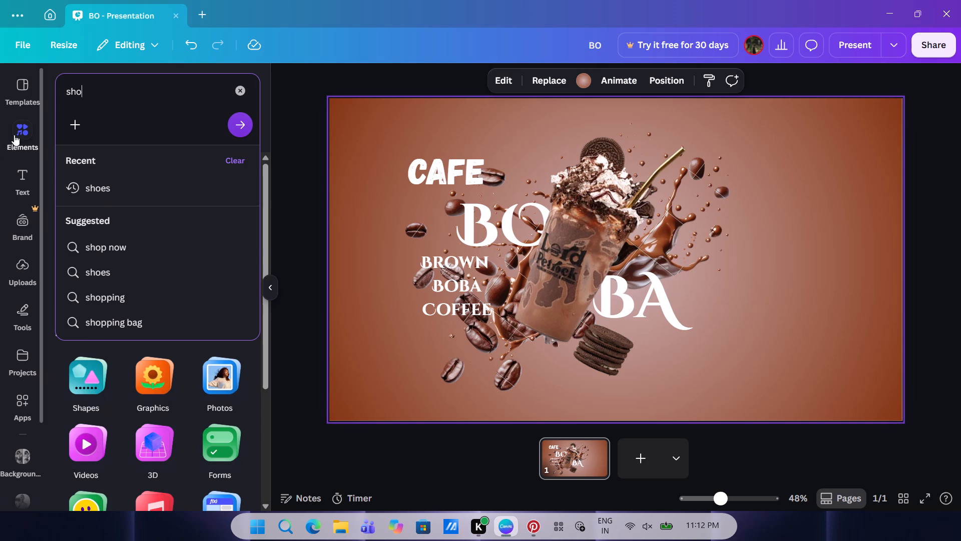
key(BackSpace)
text(ad)
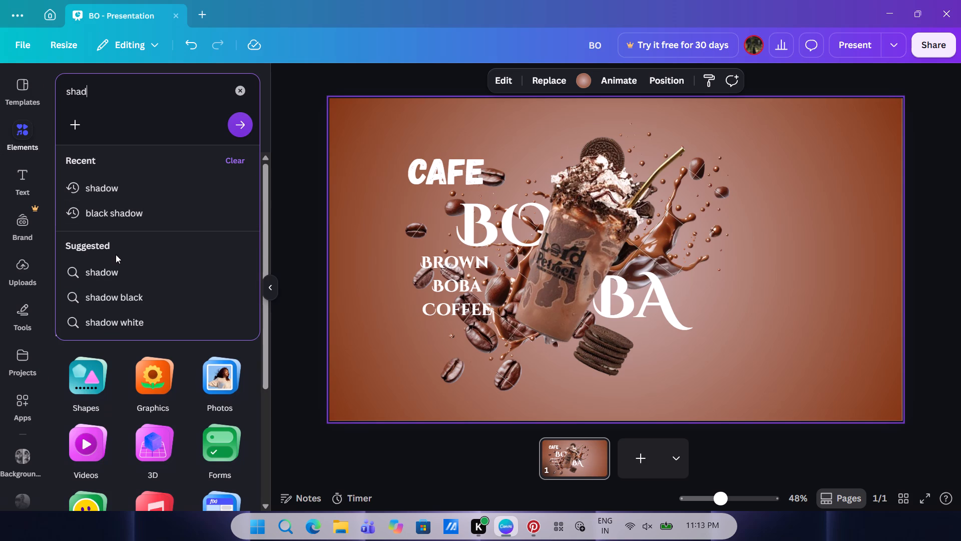
click(133, 217)
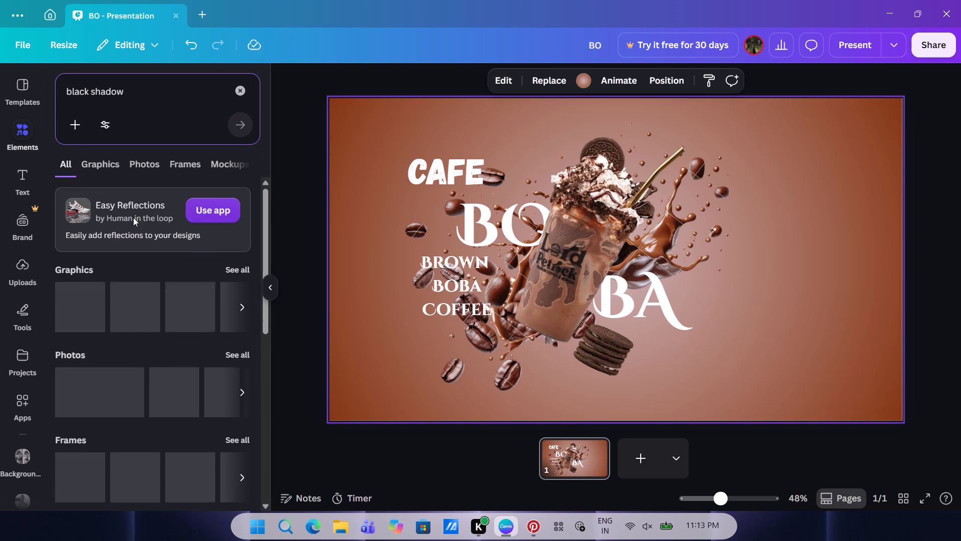
scroll(106, 412, down, 1)
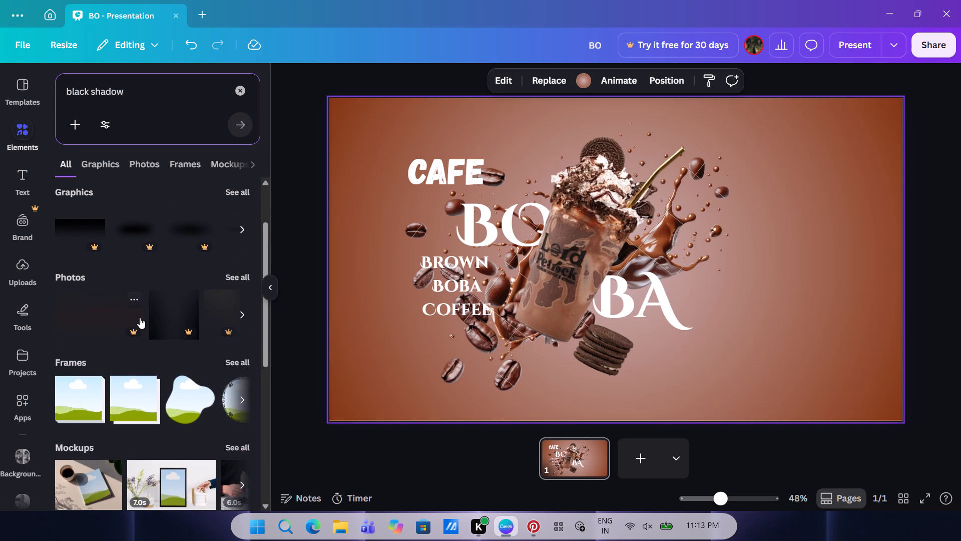
scroll(140, 318, up, 1)
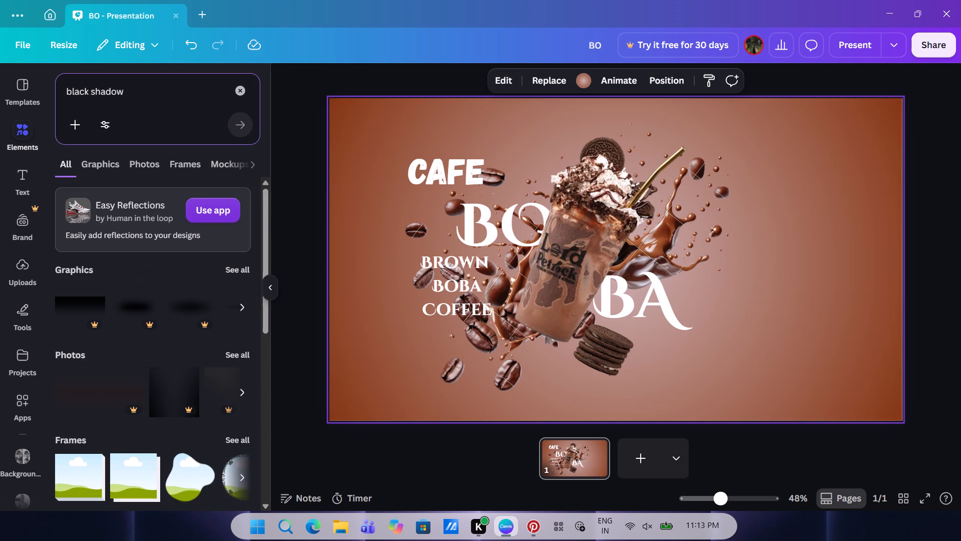
key(space)
text(s)
key(BackSpace)
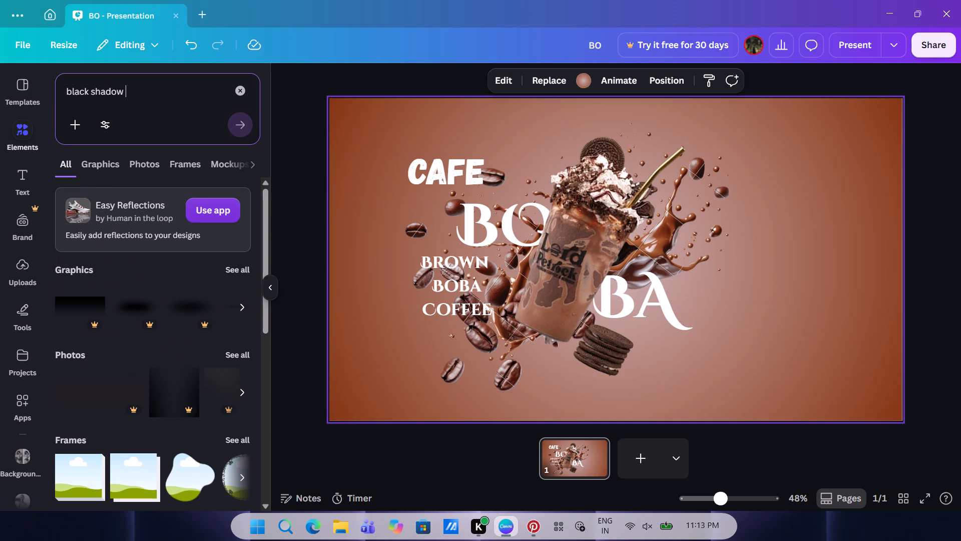
text(circle)
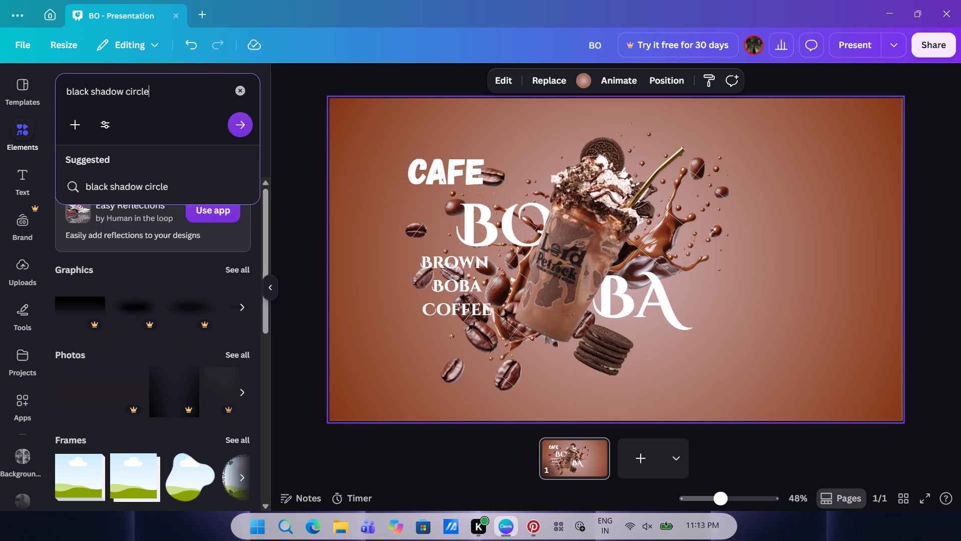
key(Return)
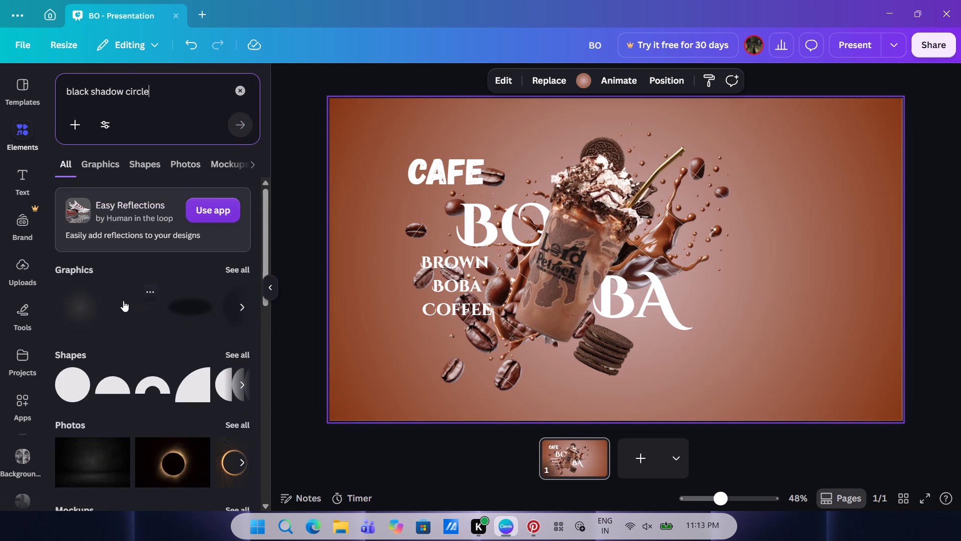
click(180, 307)
Shrink the oval shadow to a small ellipse in the slide's lower-left area, below the Brown Boba Coffee text.
drag(596, 295, 573, 321)
drag(847, 175, 733, 226)
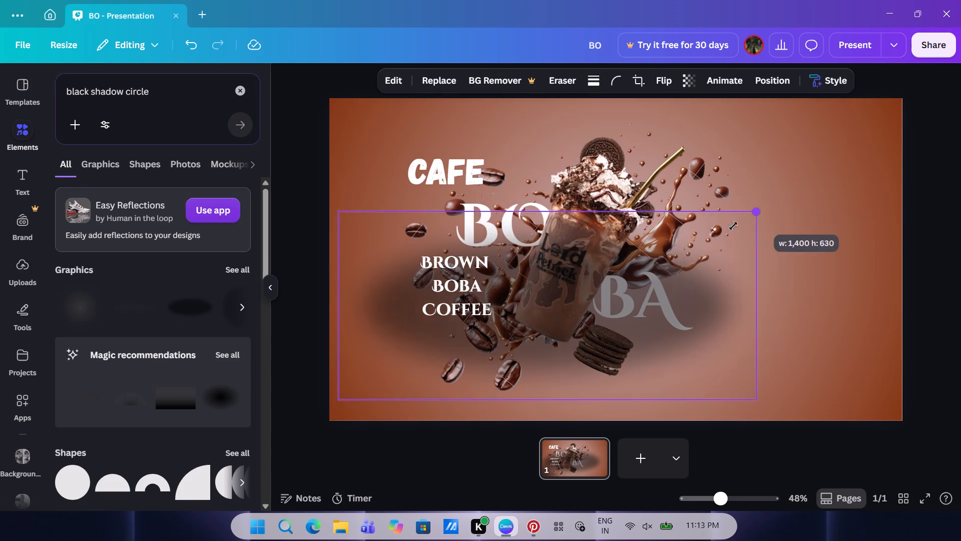
drag(733, 226, 504, 353)
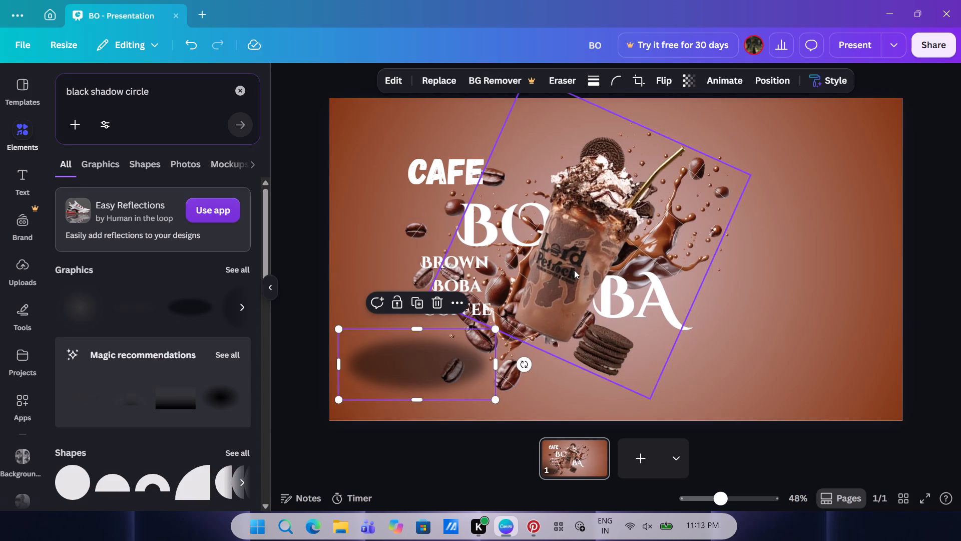
Move the shake aside and rotate the splash image further counterclockwise, shifting it slightly down and to the left.
drag(574, 270, 773, 270)
drag(574, 268, 563, 279)
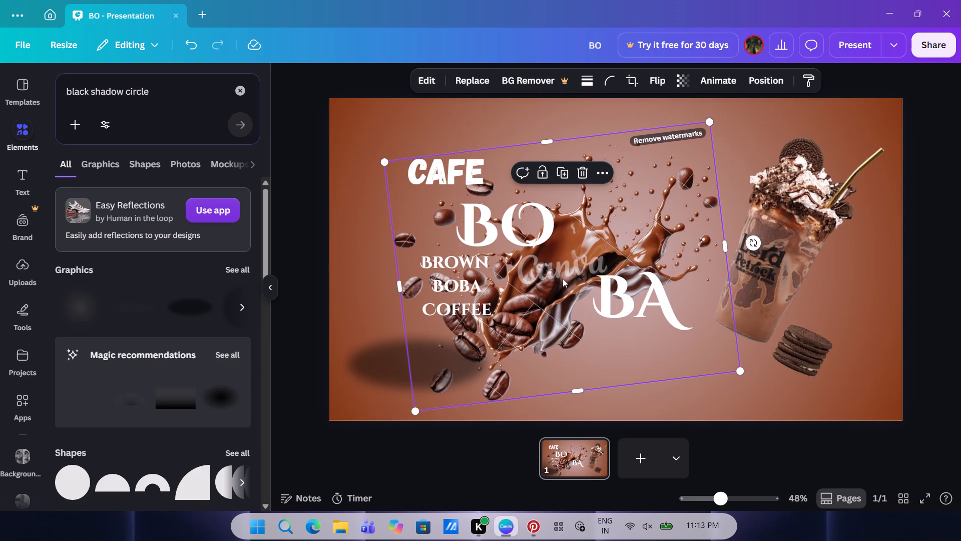
drag(759, 245, 754, 220)
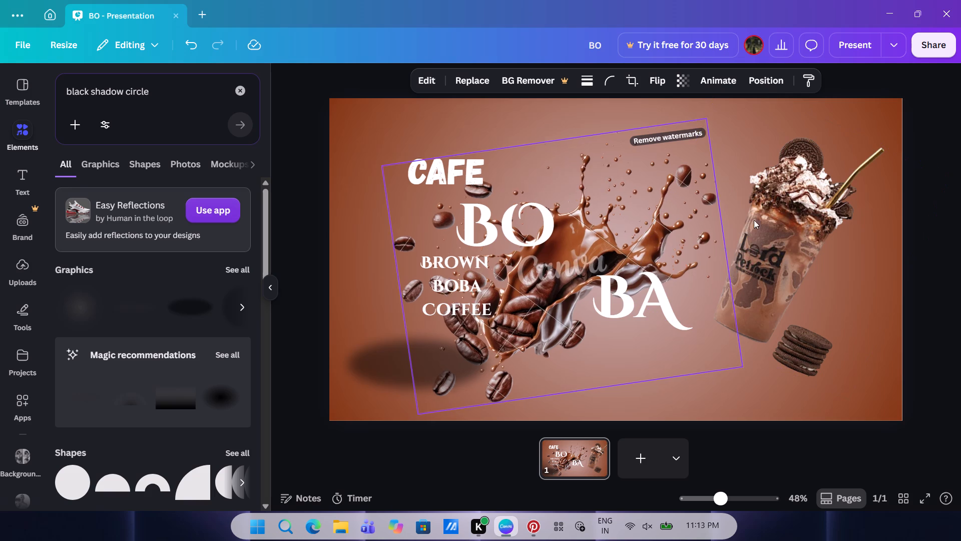
drag(754, 220, 731, 177)
Move the shake back over the splash between BO and BA and rotate it counterclockwise to stand more upright.
drag(779, 205, 718, 203)
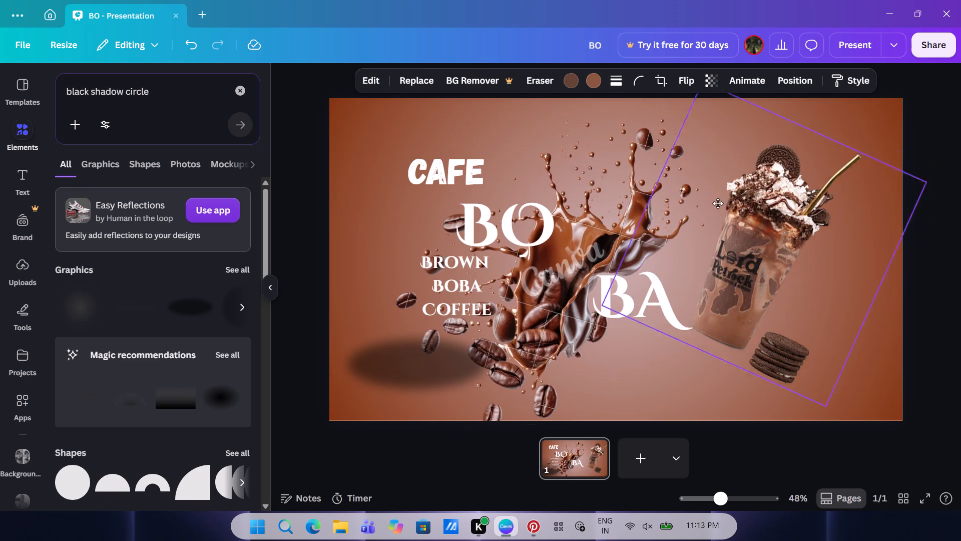
drag(718, 203, 573, 230)
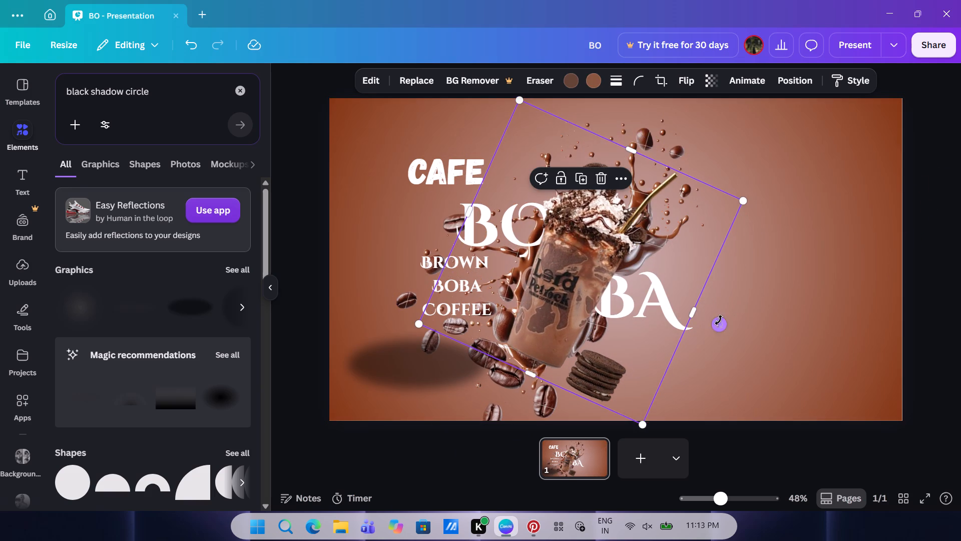
drag(716, 322, 736, 284)
drag(581, 290, 574, 265)
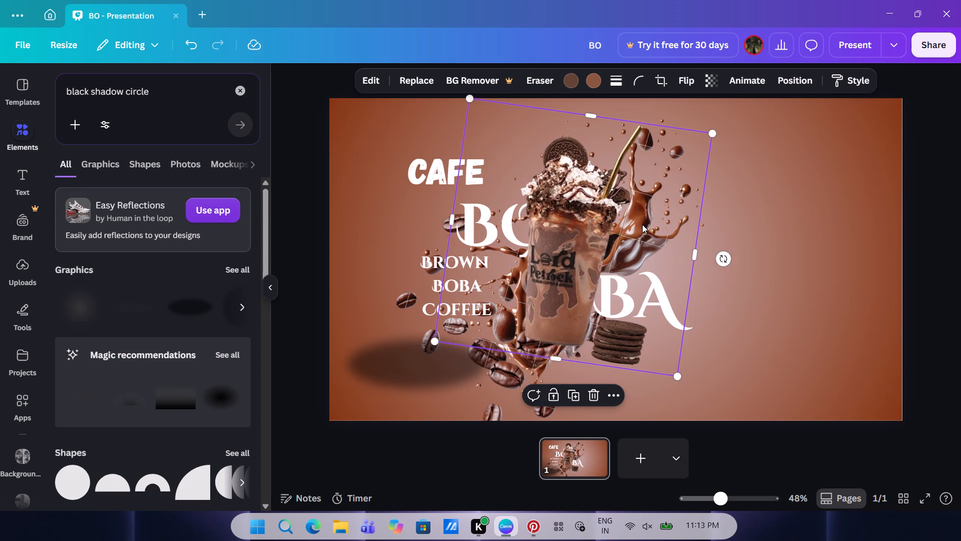
Enlarge the shake slightly and nudge it down and to the left over the splash.
click(642, 224)
click(760, 192)
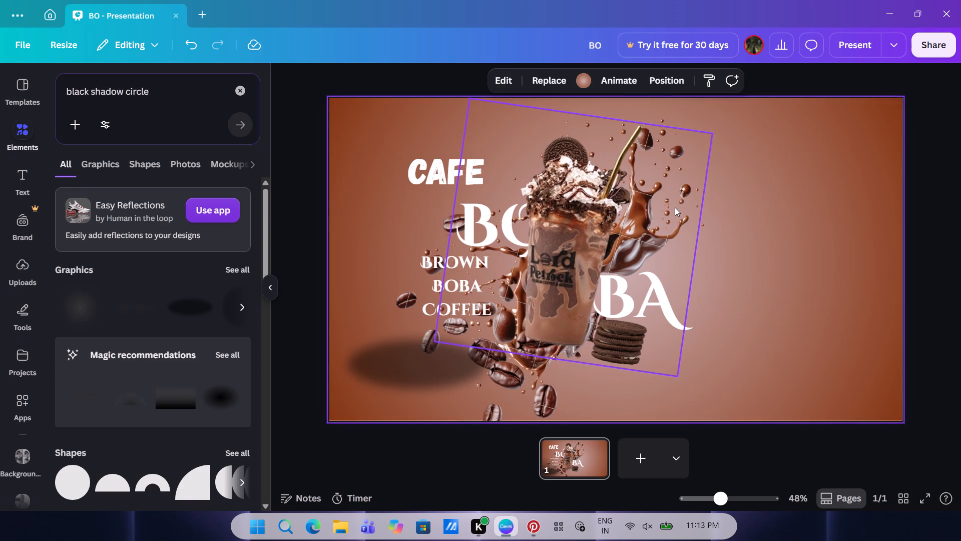
click(675, 207)
drag(715, 129, 721, 147)
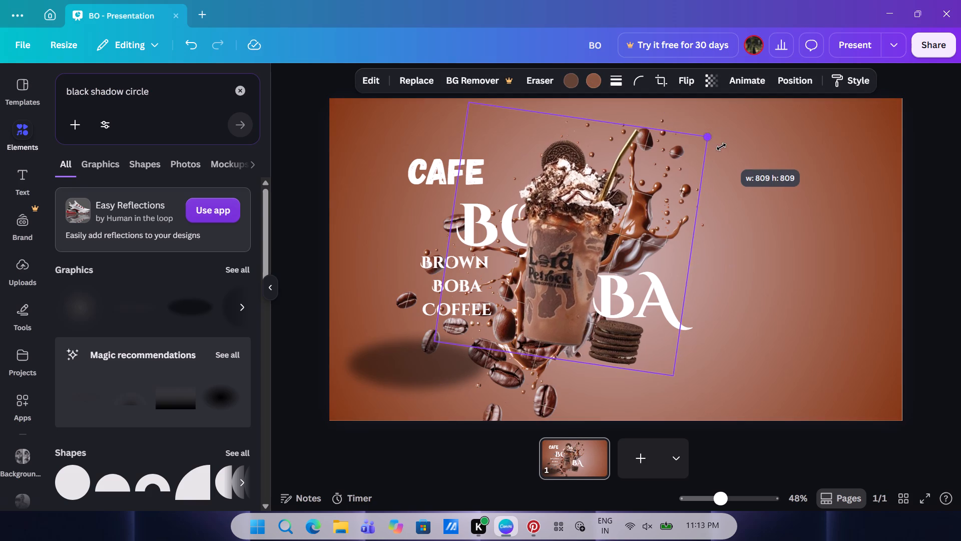
drag(721, 147, 751, 129)
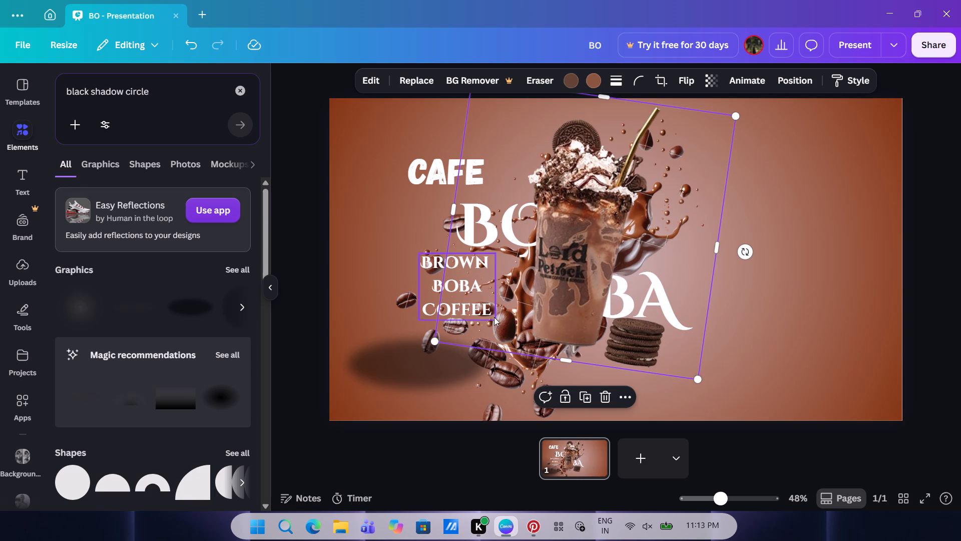
drag(554, 297, 545, 308)
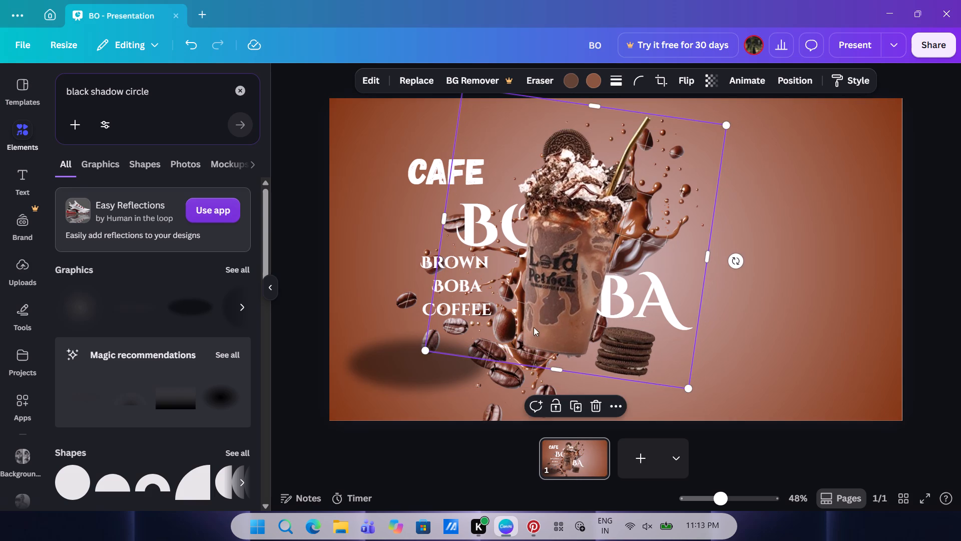
Rotate the shake counterclockwise until it stands fully upright at the slide's centre.
drag(735, 262, 742, 239)
click(775, 264)
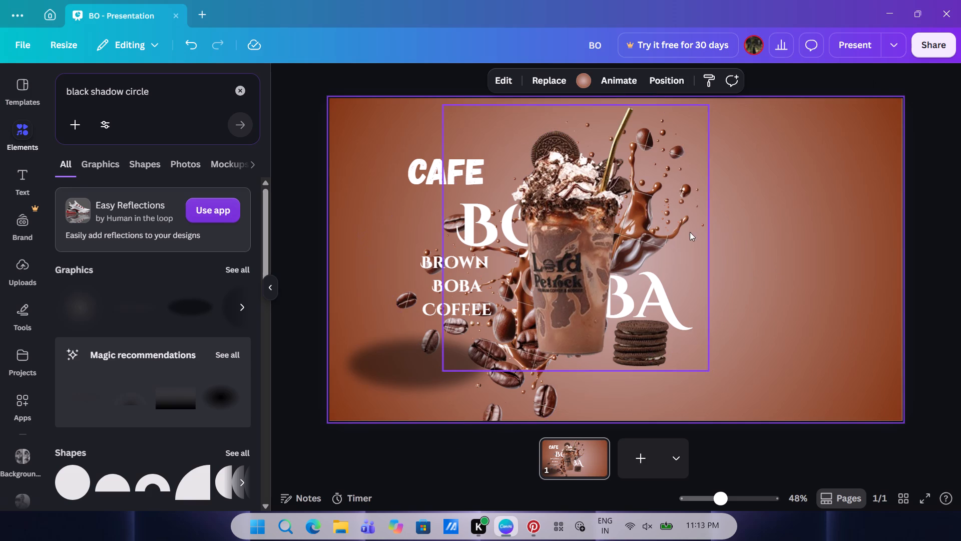
Fine-tune the tilt of the coffee-bean splash behind the shake and enlarge the splash slightly.
click(679, 237)
click(729, 261)
click(729, 261)
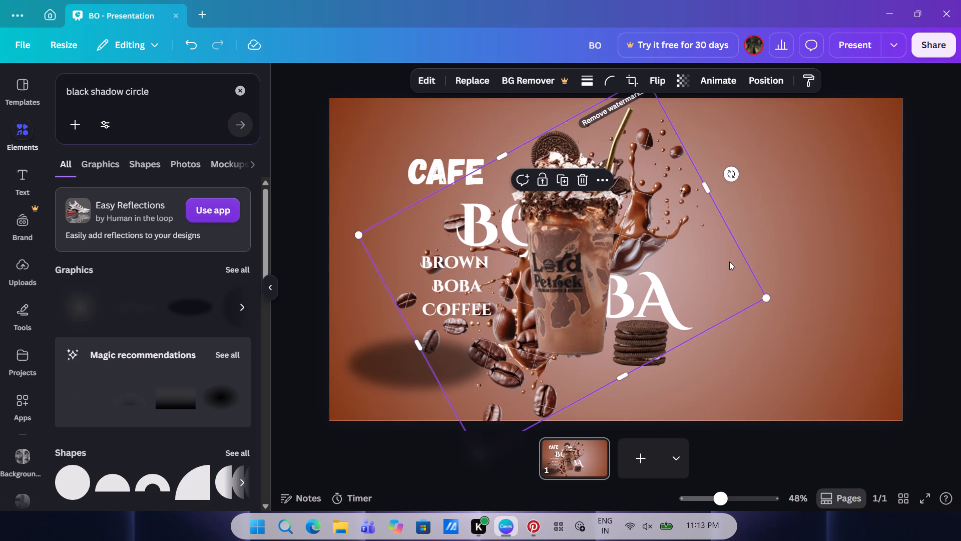
click(704, 239)
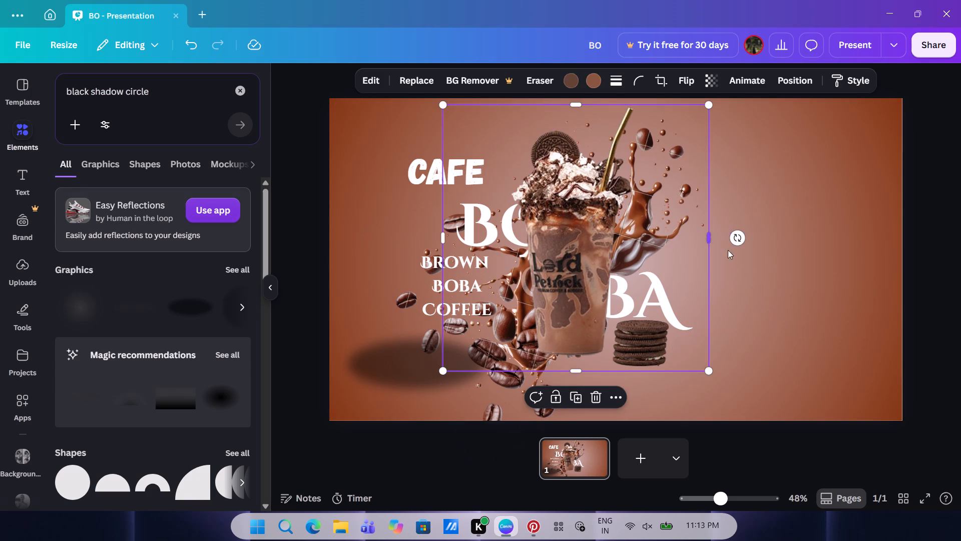
click(730, 265)
drag(730, 174, 718, 155)
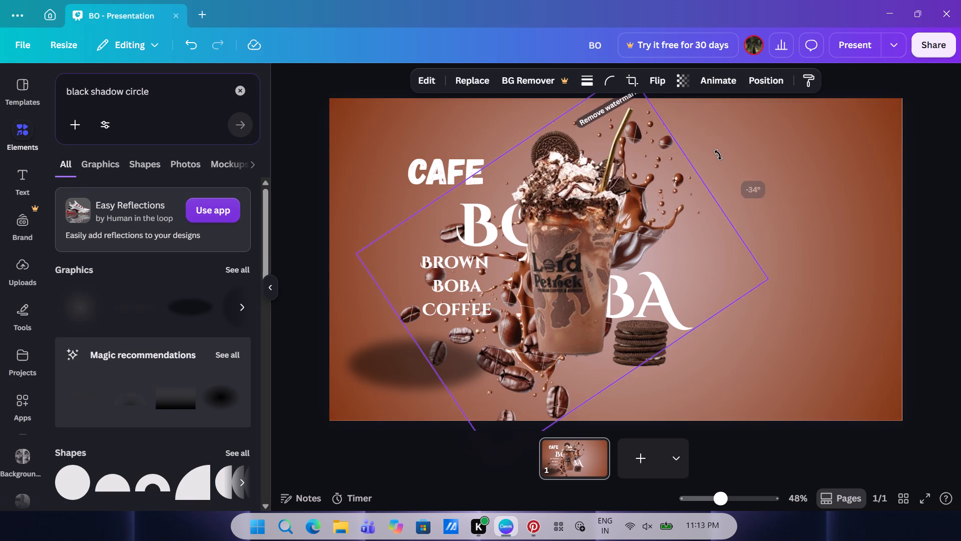
drag(718, 155, 742, 164)
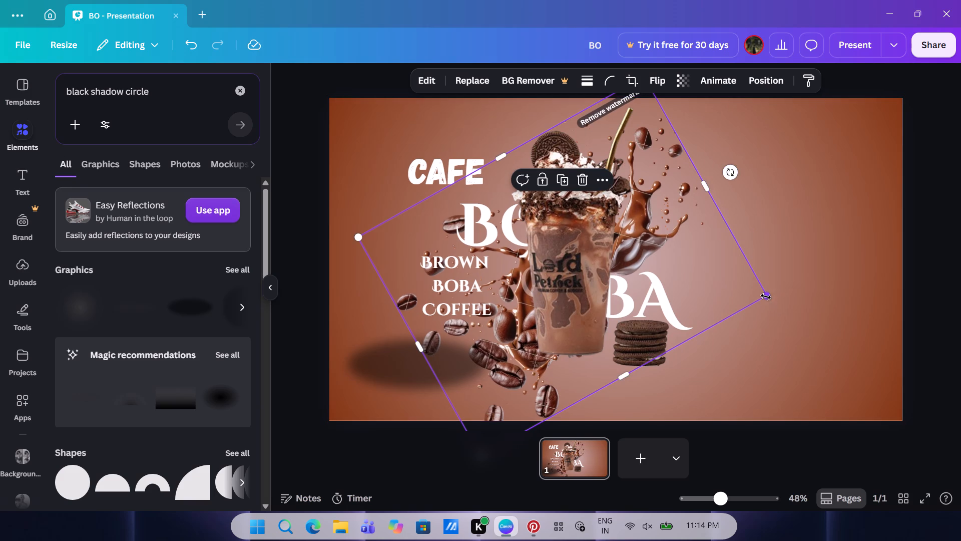
drag(765, 295, 783, 291)
Move the coffee-bean splash away from the shake to the slide's right edge.
drag(591, 245, 646, 248)
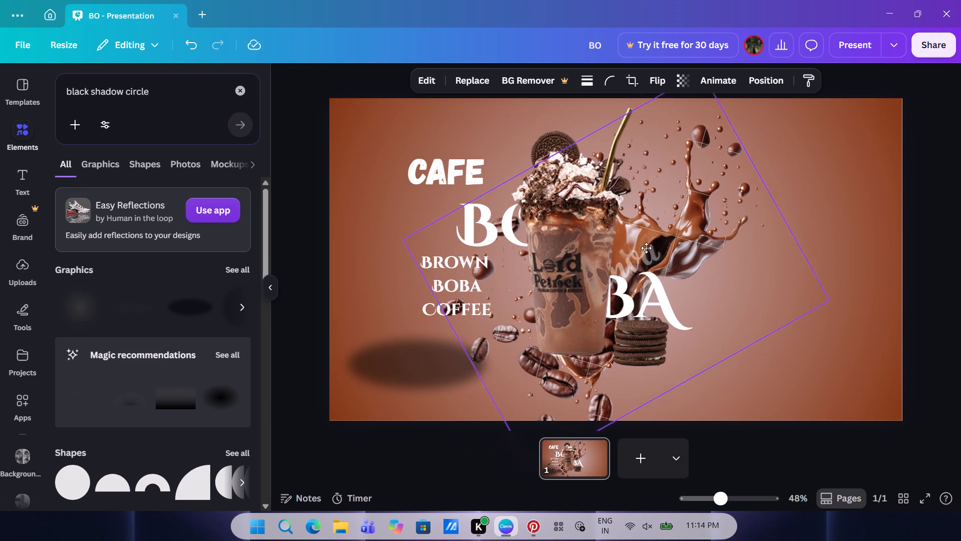
drag(646, 248, 744, 229)
drag(591, 221, 630, 223)
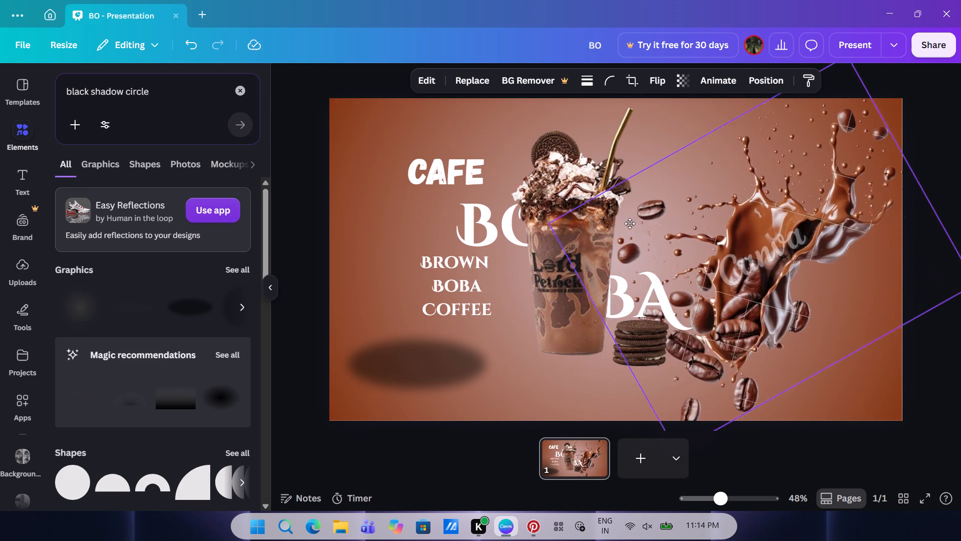
drag(630, 223, 730, 204)
Move the shake slightly right so its image is centred horizontally on the slide.
drag(576, 246, 608, 249)
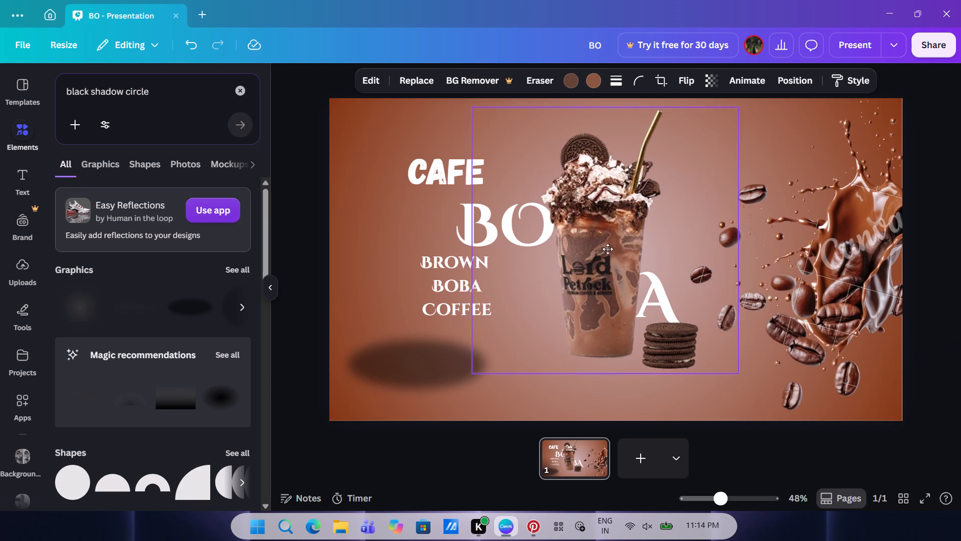
drag(608, 249, 616, 244)
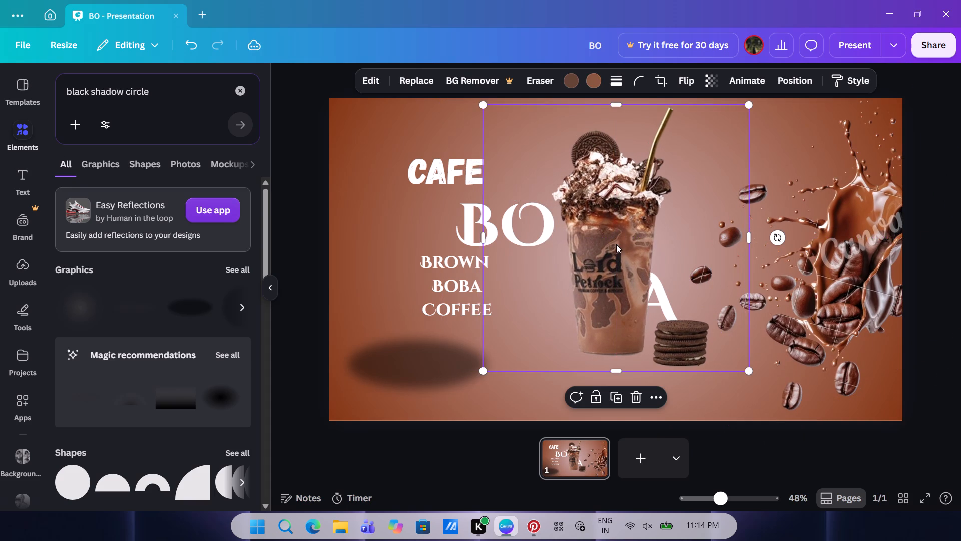
click(655, 295)
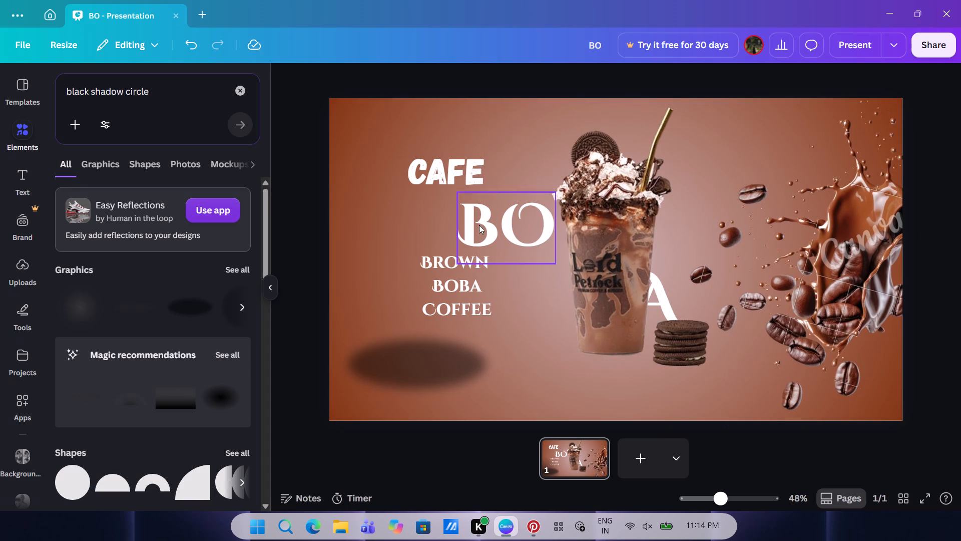
Move the BO text right so its O tucks behind the left side of the shake cup.
click(478, 225)
drag(478, 225, 504, 225)
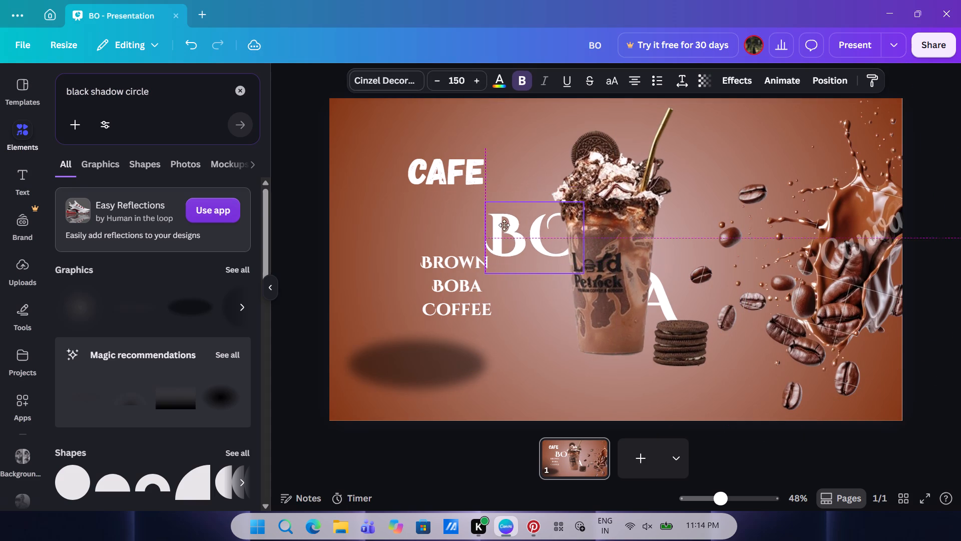
drag(504, 225, 501, 228)
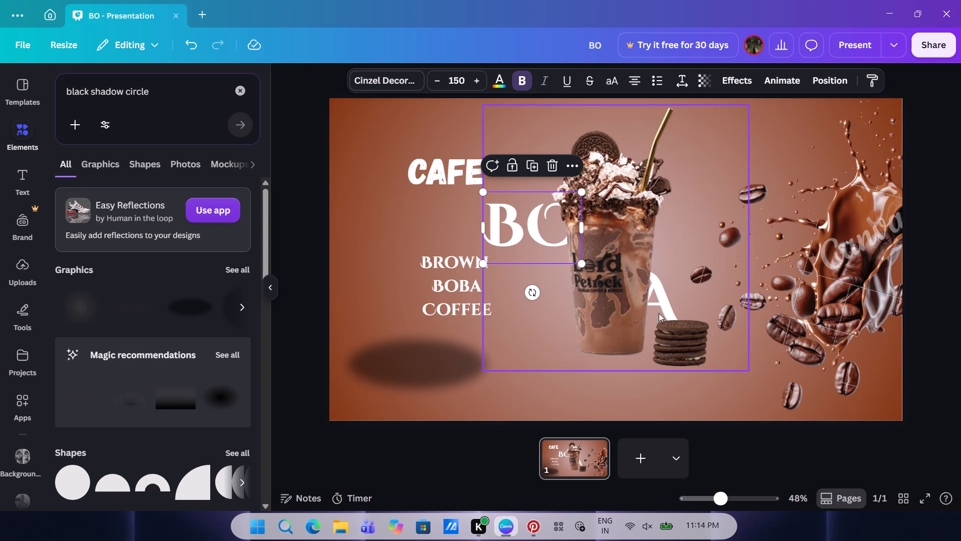
Select the BA text hidden behind the shake and move it right, beside the cup and above the stacked cookies.
click(648, 283)
double_click(648, 283)
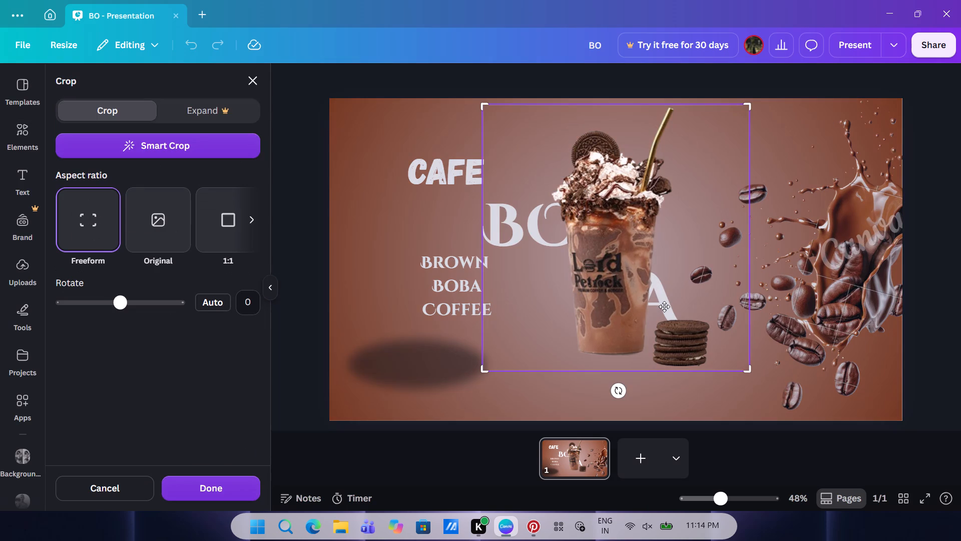
click(664, 307)
click(592, 409)
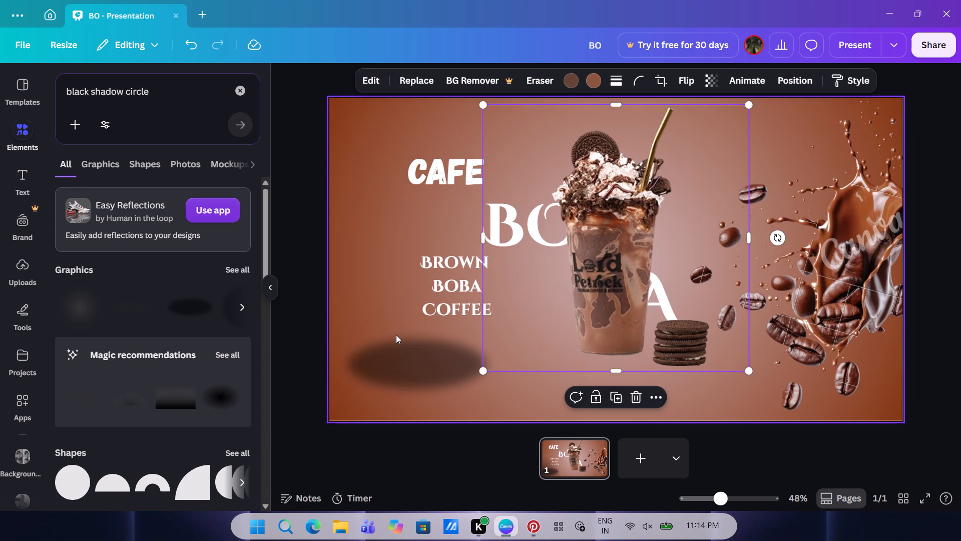
key(alt+1)
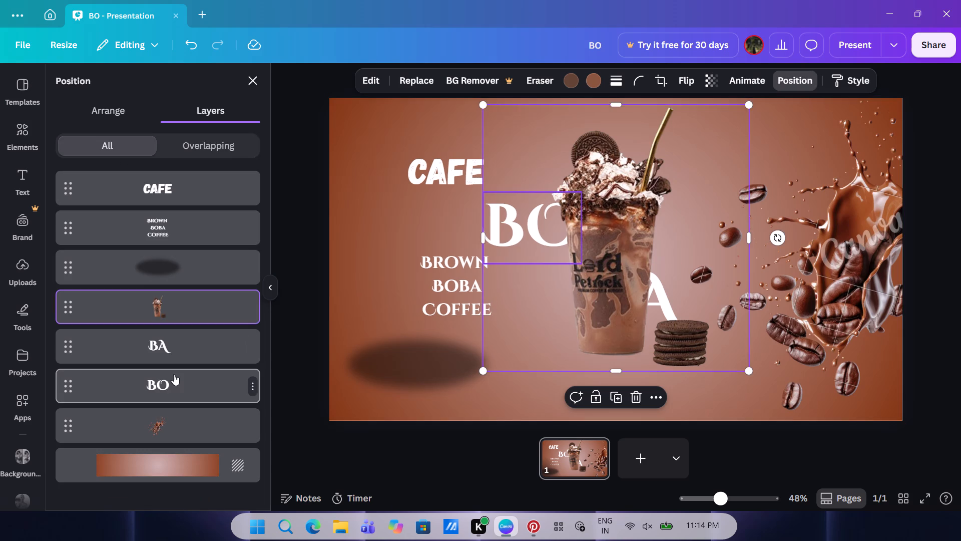
click(189, 340)
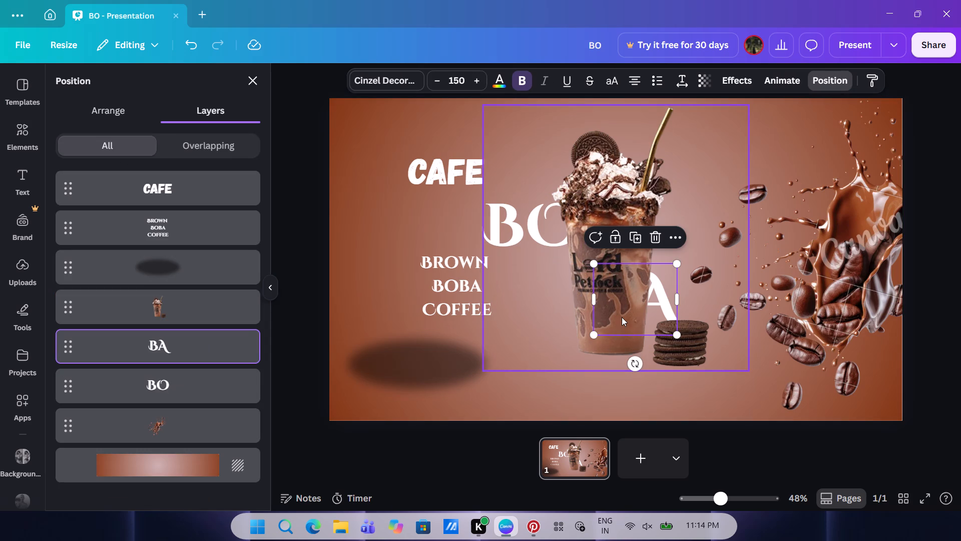
drag(622, 317, 662, 323)
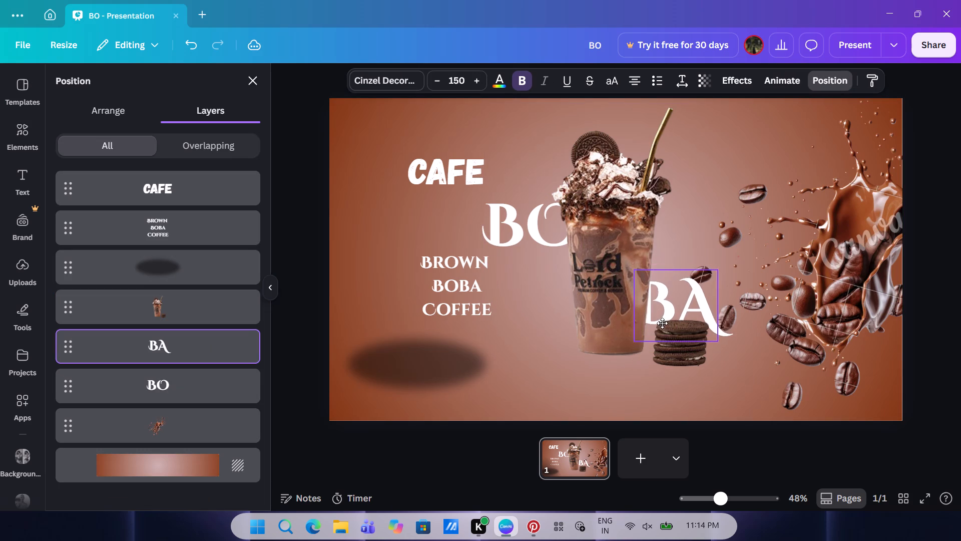
drag(662, 323, 669, 312)
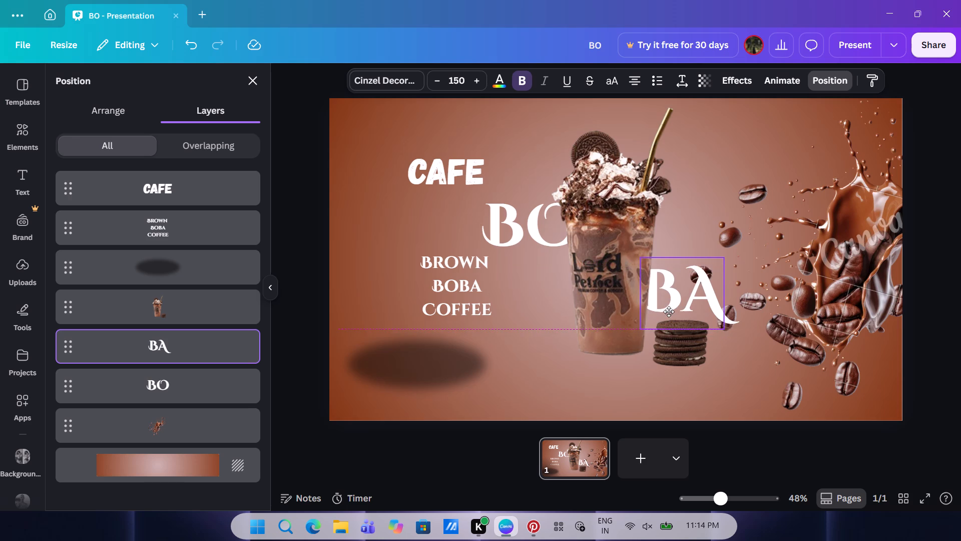
drag(669, 312, 669, 318)
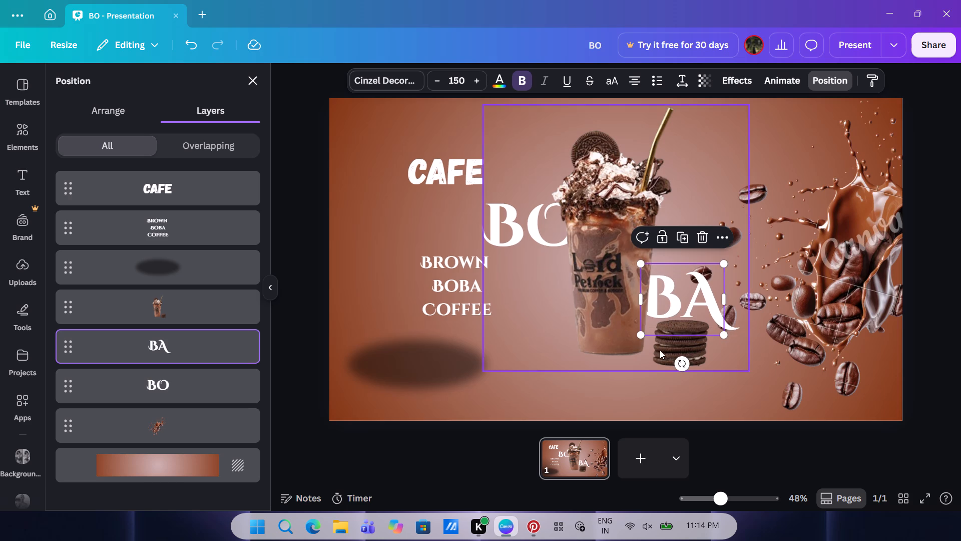
Place the oval shadow under the shake cup and send it backward one layer, behind the shake.
drag(407, 358, 593, 356)
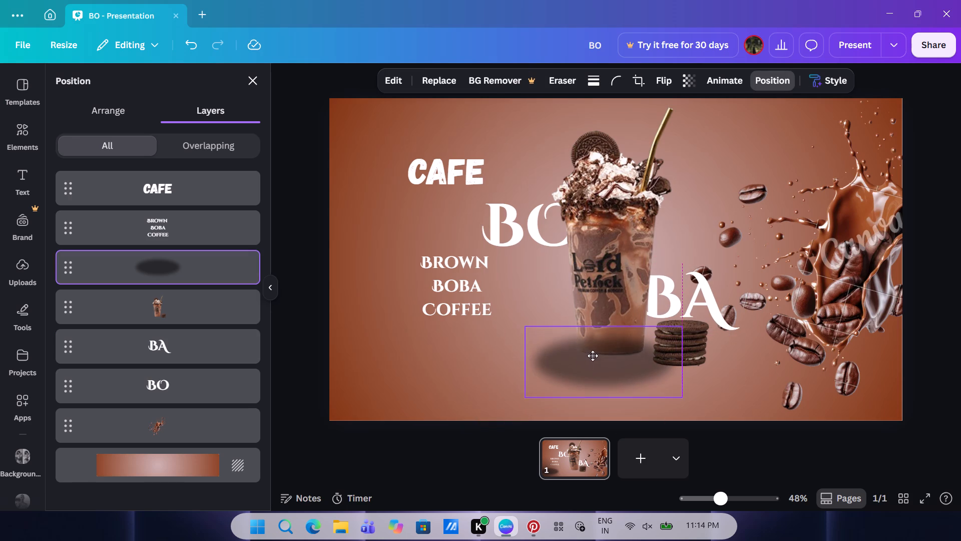
drag(593, 356, 588, 364)
right_click(587, 366)
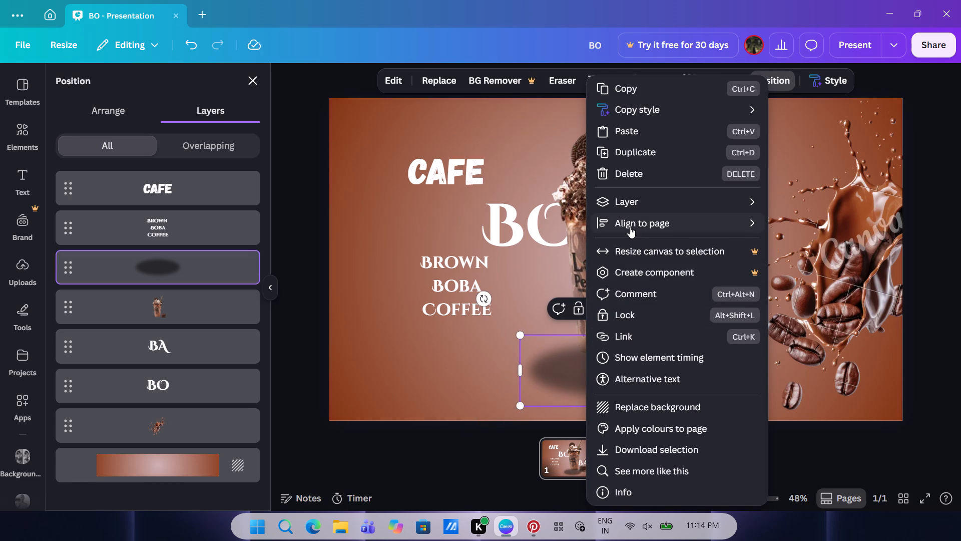
click(641, 207)
click(800, 247)
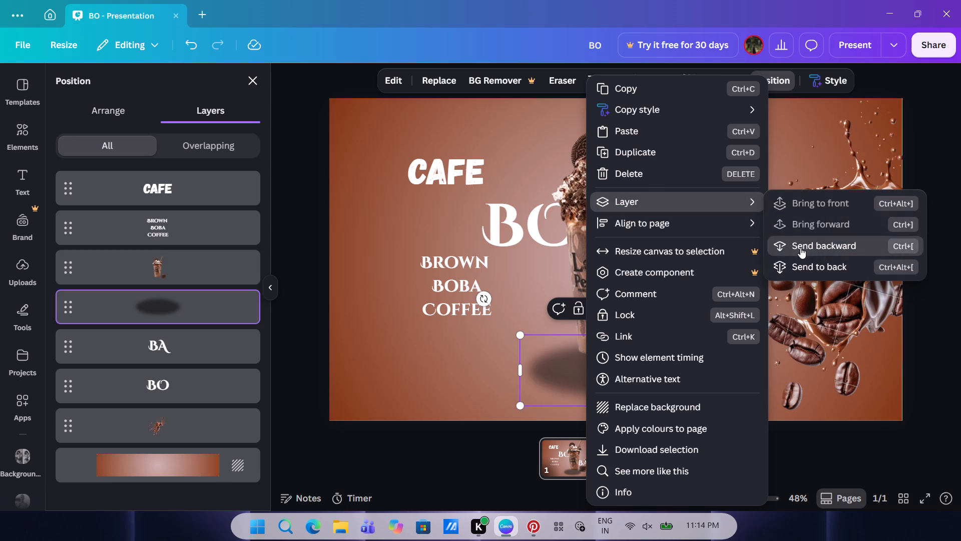
click(464, 383)
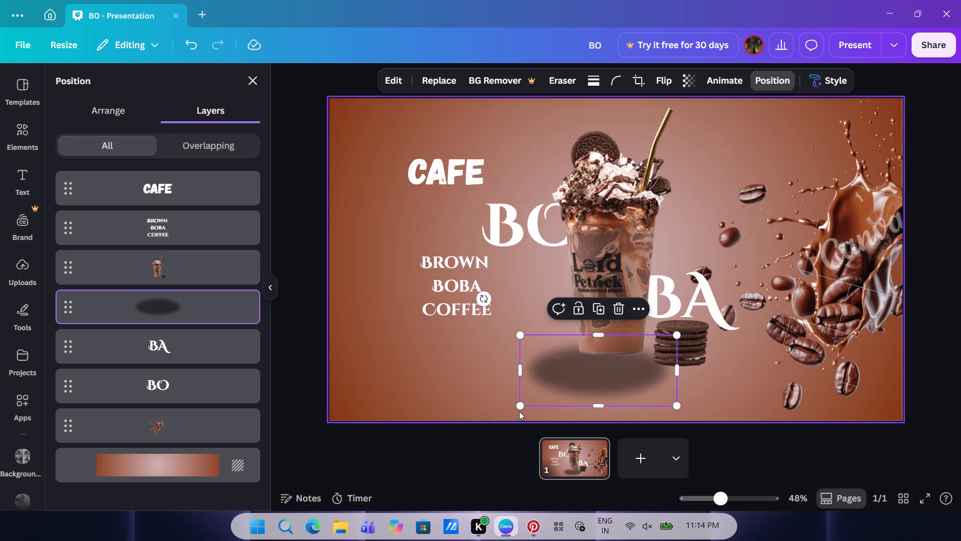
Shrink and flatten the oval shadow, and centre it directly beneath the base of the shake cup.
drag(521, 405, 552, 373)
drag(619, 365, 607, 365)
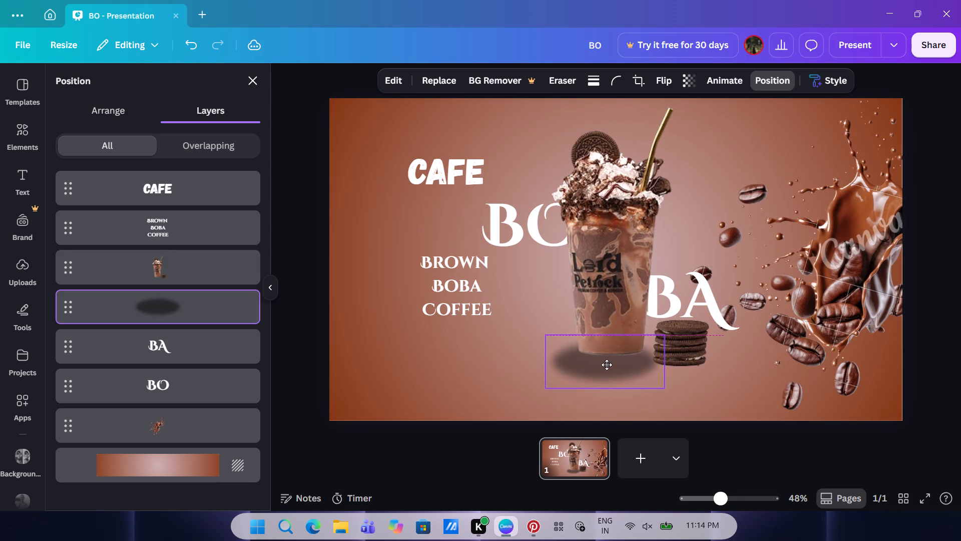
drag(607, 365, 607, 364)
drag(665, 337, 655, 349)
drag(596, 391, 599, 378)
drag(601, 343, 597, 351)
drag(588, 366, 607, 366)
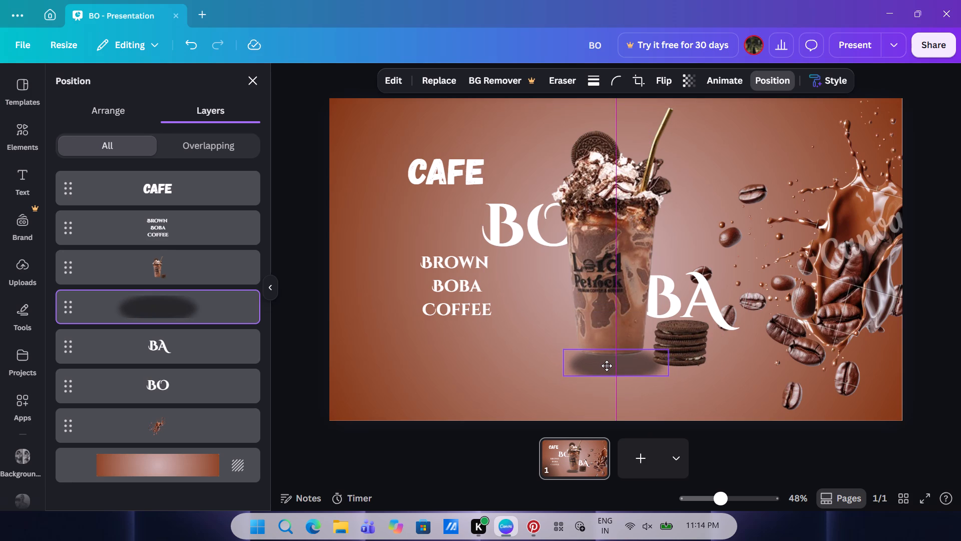
drag(607, 366, 597, 363)
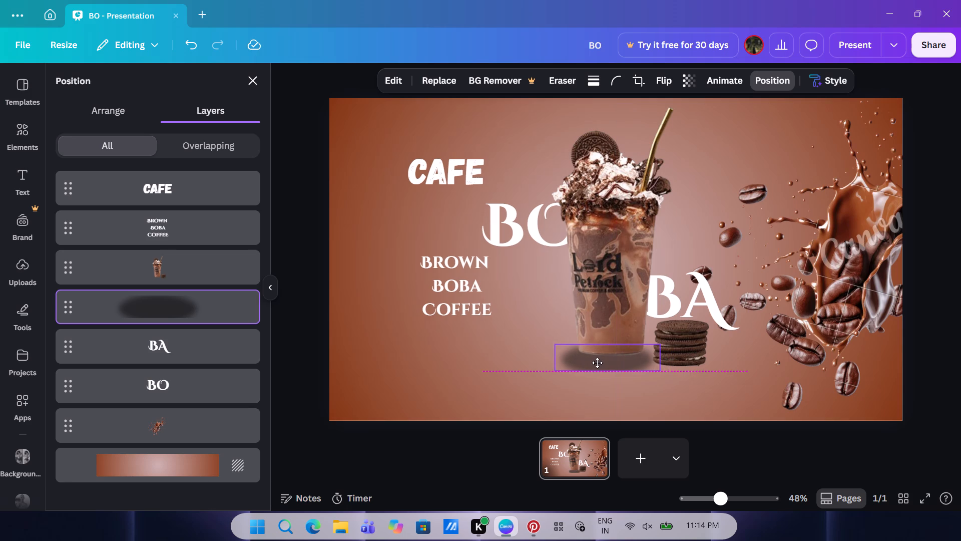
drag(597, 363, 602, 362)
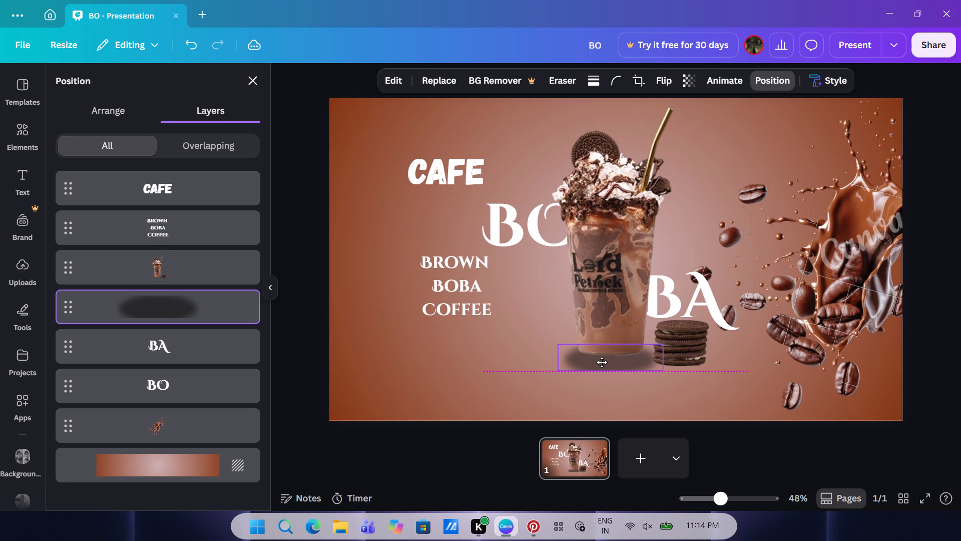
drag(602, 362, 600, 360)
Stretch the oval shadow downward slightly so it extends further below the cup's base.
click(560, 393)
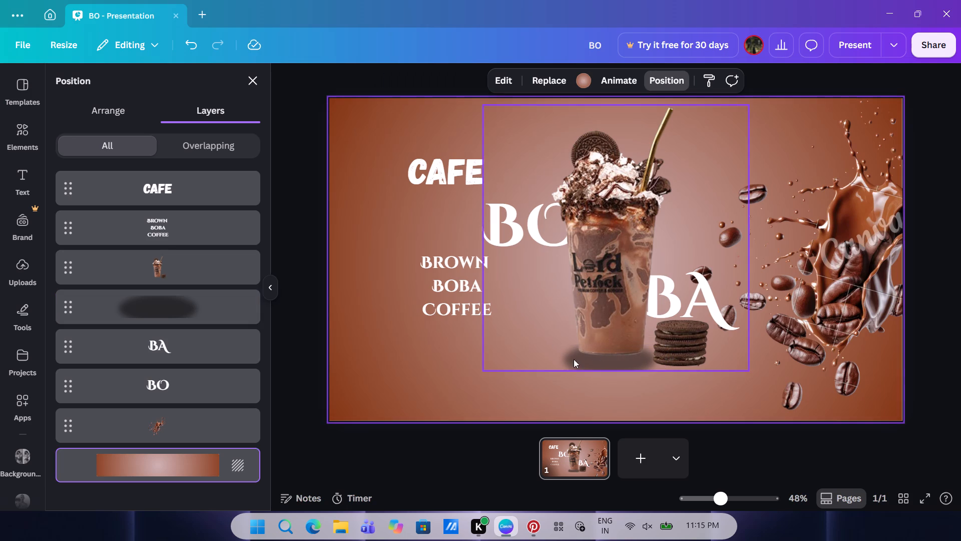
click(605, 356)
click(613, 370)
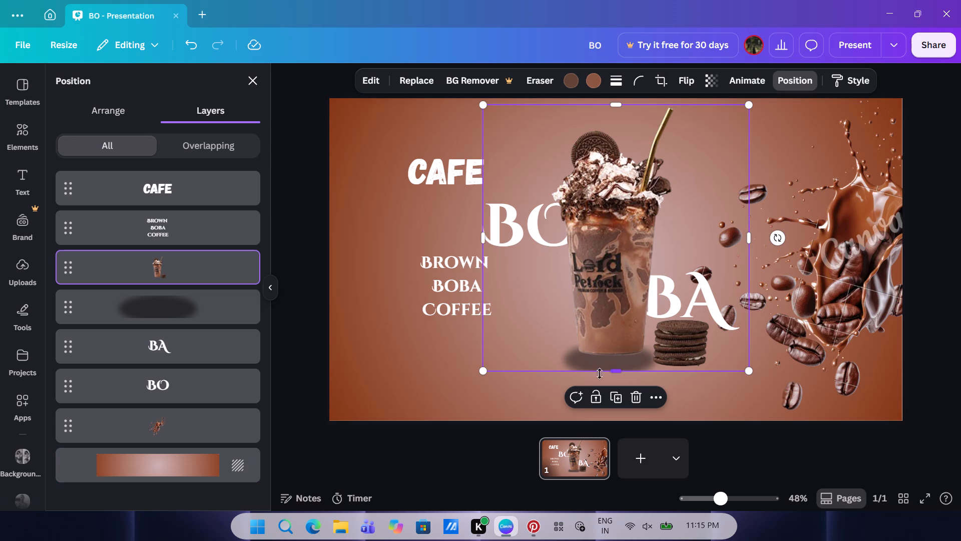
click(564, 384)
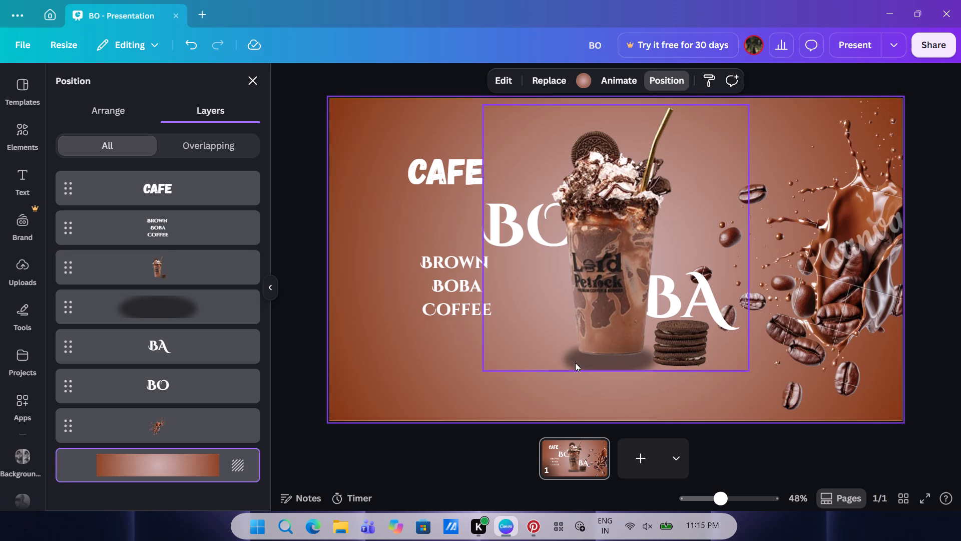
click(564, 343)
click(564, 343)
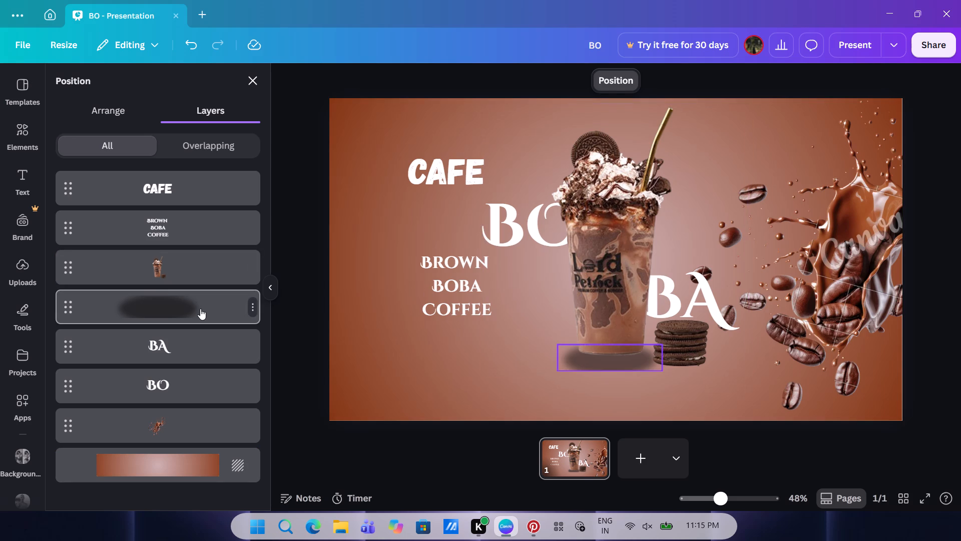
click(200, 309)
drag(605, 370, 604, 384)
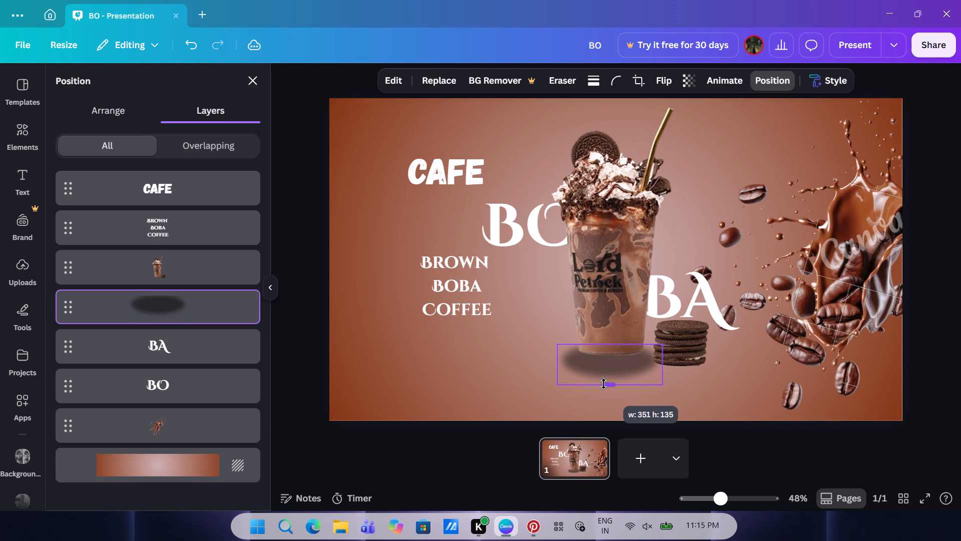
drag(604, 384, 604, 381)
click(502, 374)
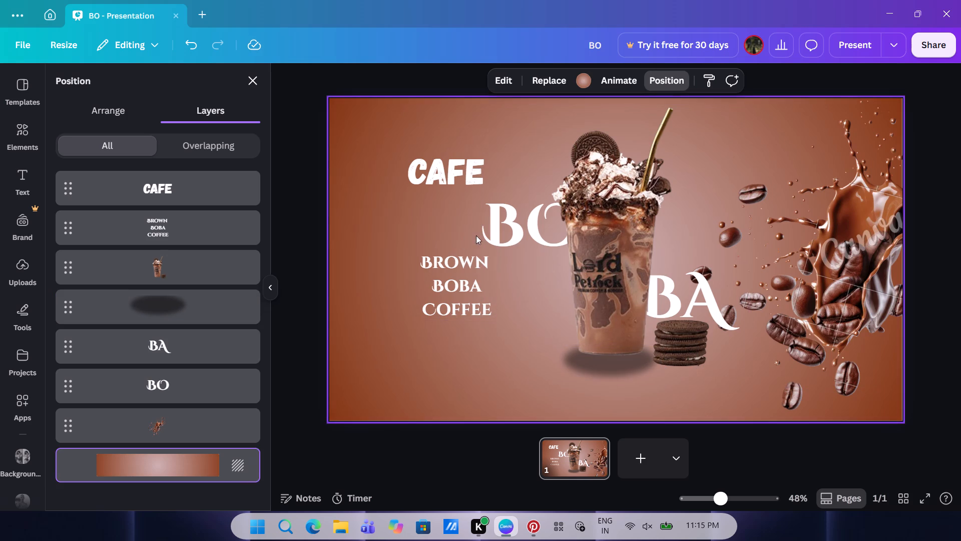
Move the Brown Boba Coffee subheading right and slightly down, placing it beneath the BO text.
drag(443, 298, 487, 299)
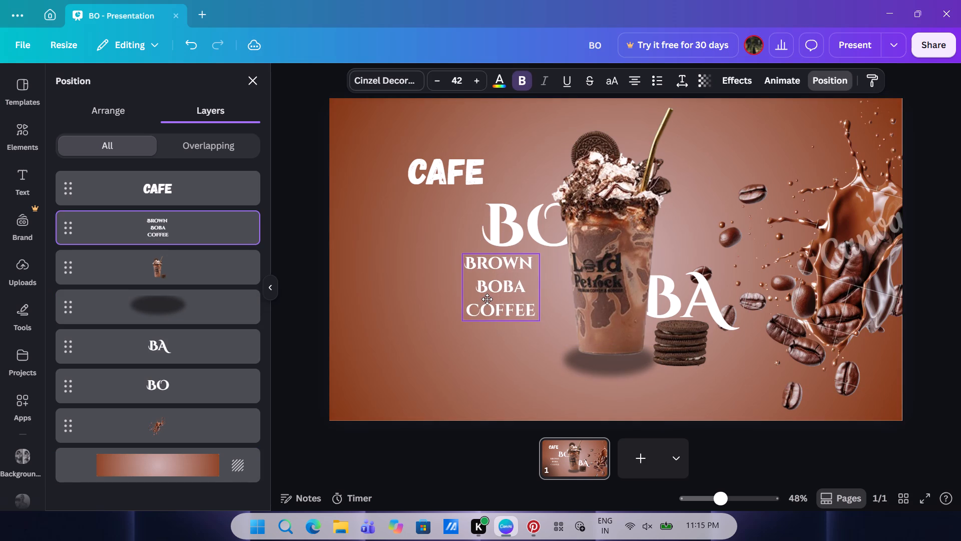
drag(487, 299, 484, 303)
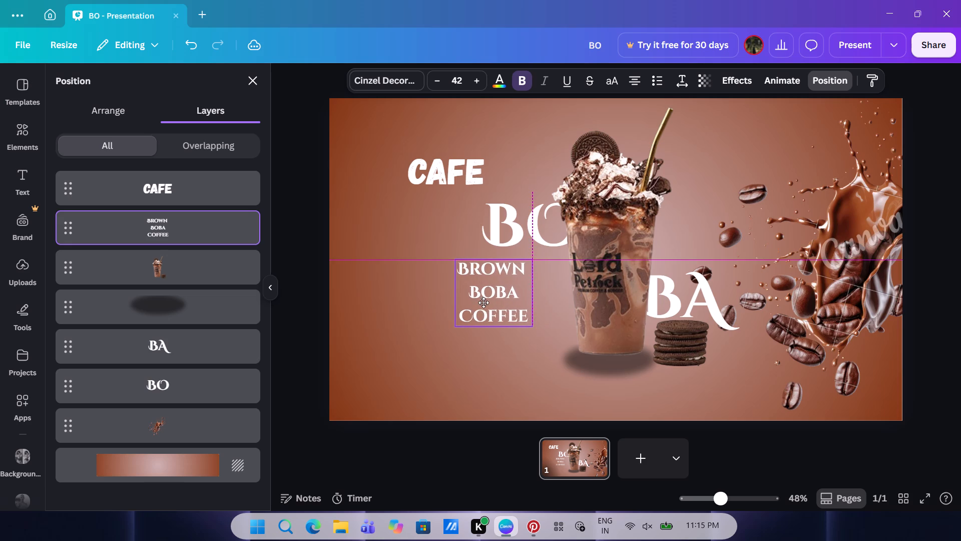
drag(484, 303, 480, 302)
Enlarge the CAFE text to size 162 and place it above and slightly left of the BO text.
drag(448, 191, 455, 197)
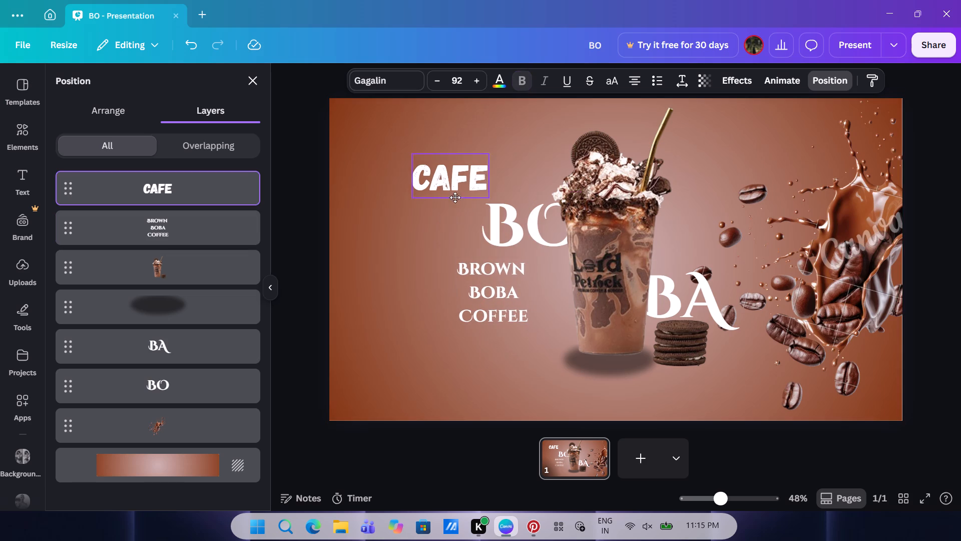
drag(455, 197, 461, 191)
drag(422, 145, 380, 85)
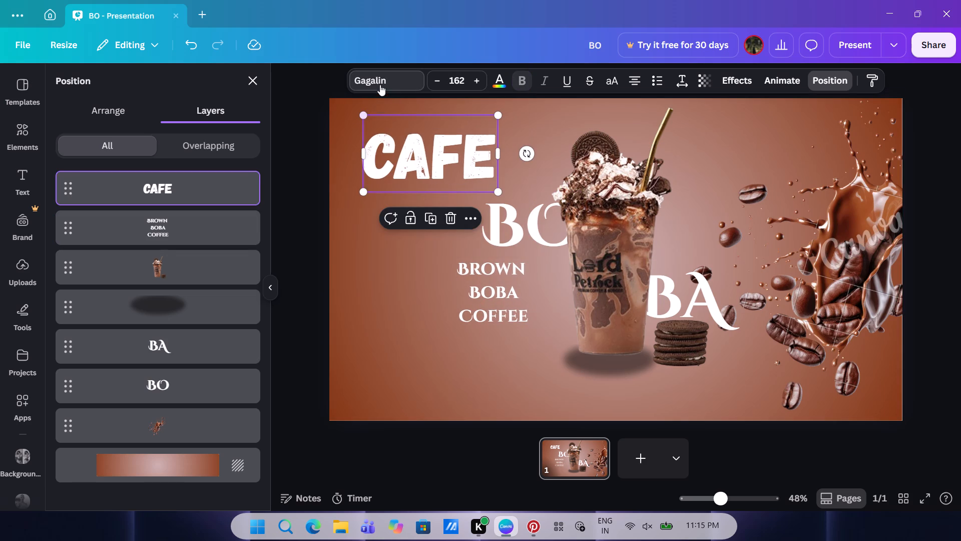
drag(404, 136, 423, 144)
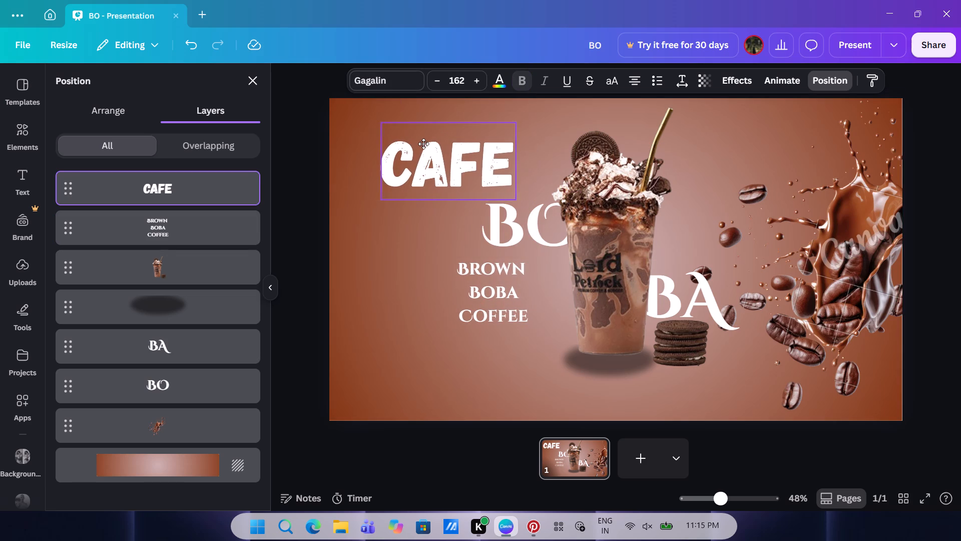
drag(423, 144, 428, 142)
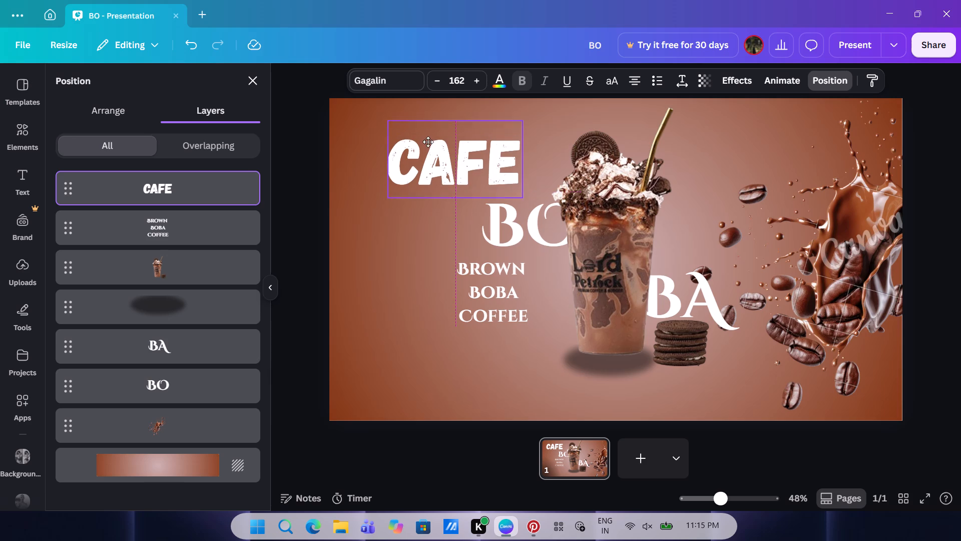
drag(428, 142, 424, 152)
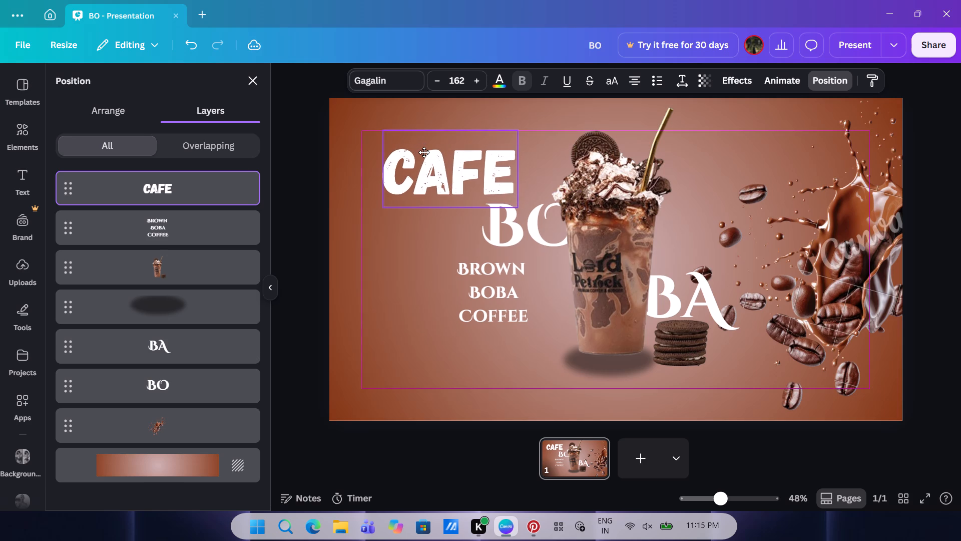
drag(424, 152, 424, 152)
drag(424, 152, 433, 152)
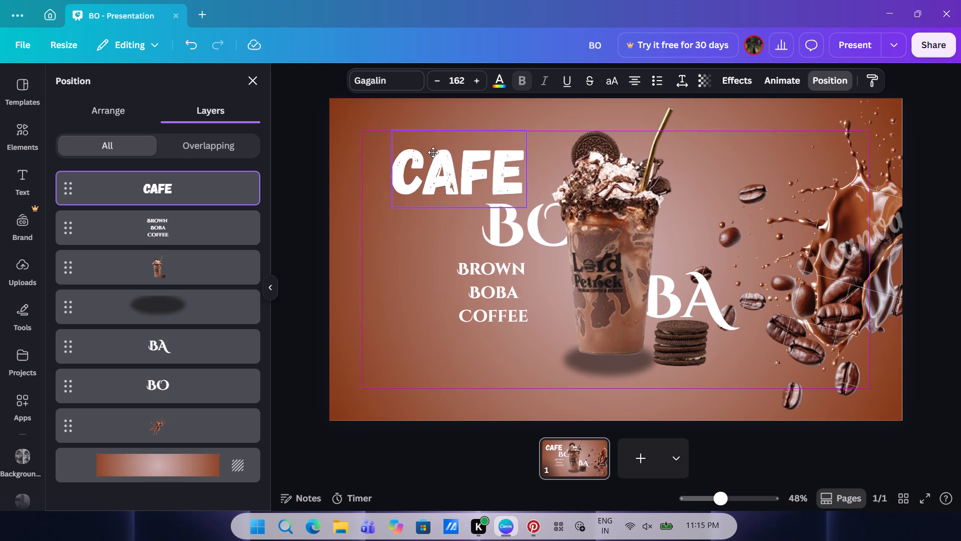
drag(433, 152, 428, 152)
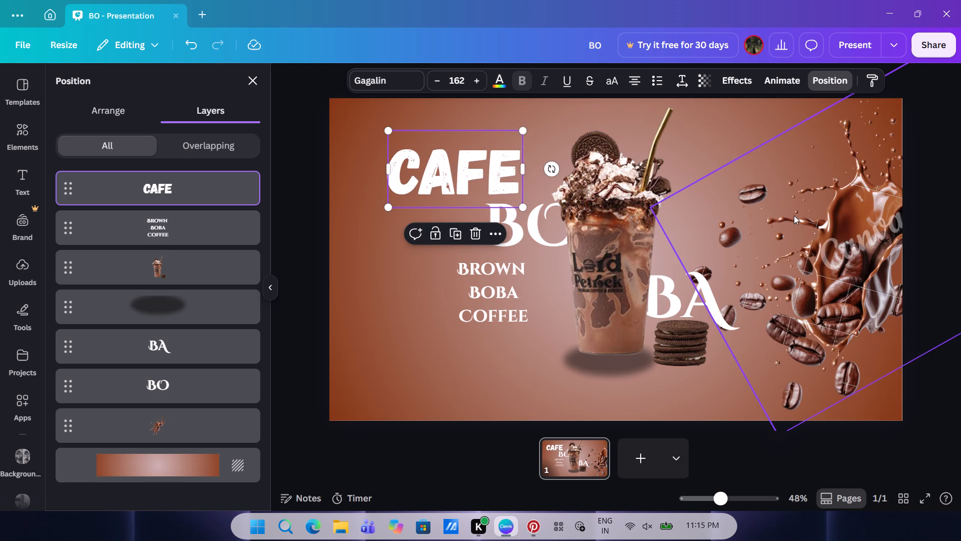
Move the coffee-bean splash from the slide's right edge to the middle, behind the shake cup.
drag(794, 215, 538, 241)
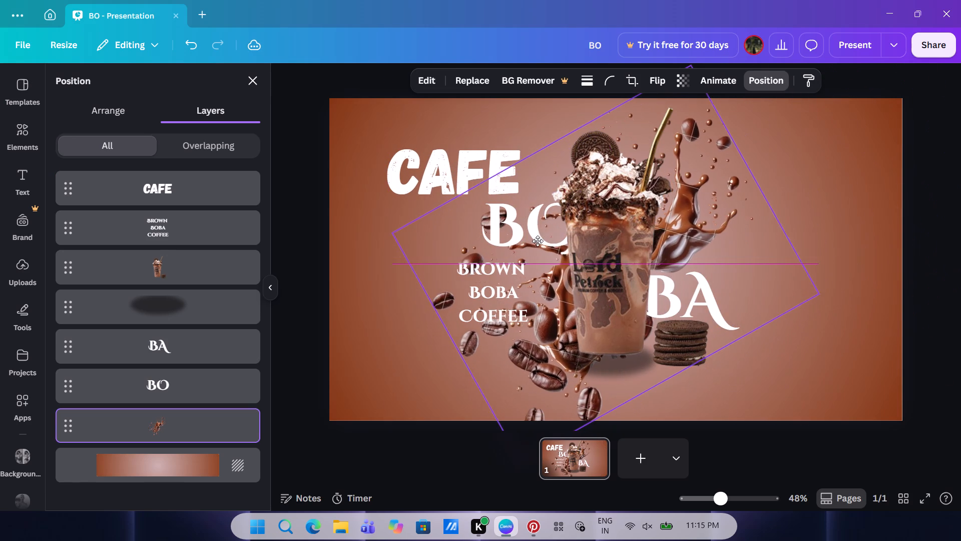
drag(538, 241, 541, 240)
click(398, 307)
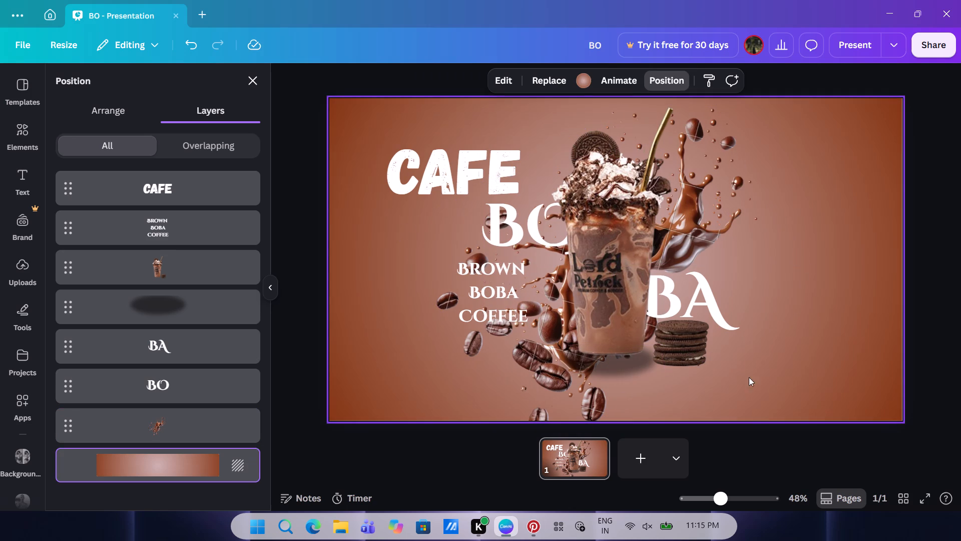
click(772, 363)
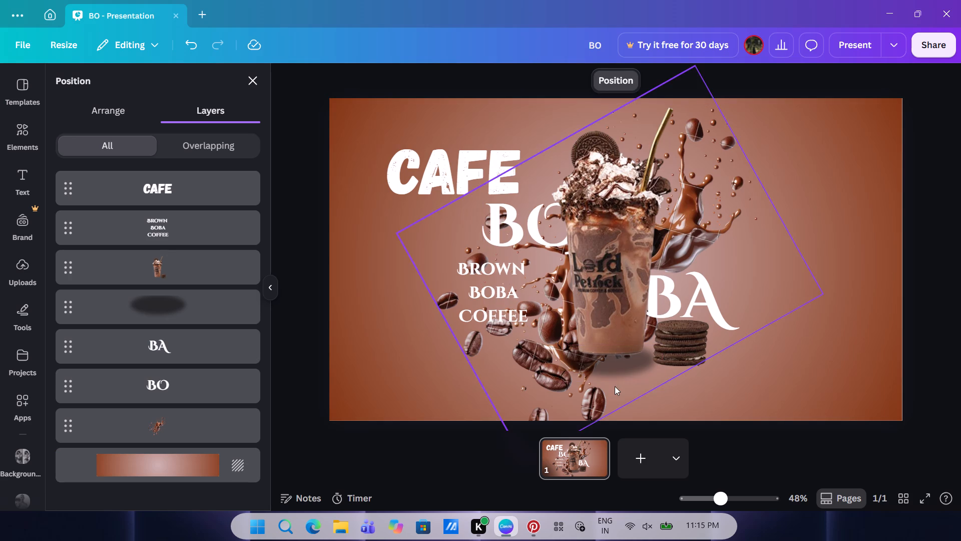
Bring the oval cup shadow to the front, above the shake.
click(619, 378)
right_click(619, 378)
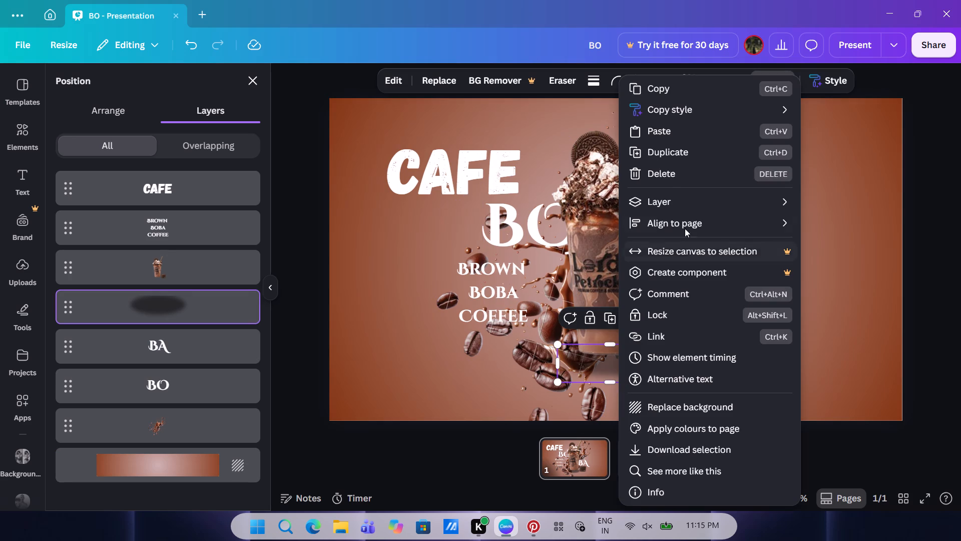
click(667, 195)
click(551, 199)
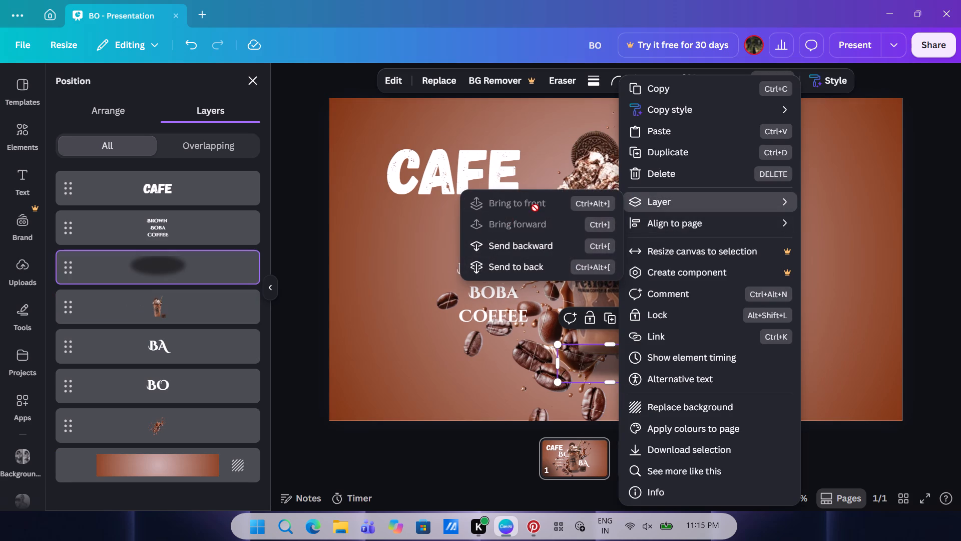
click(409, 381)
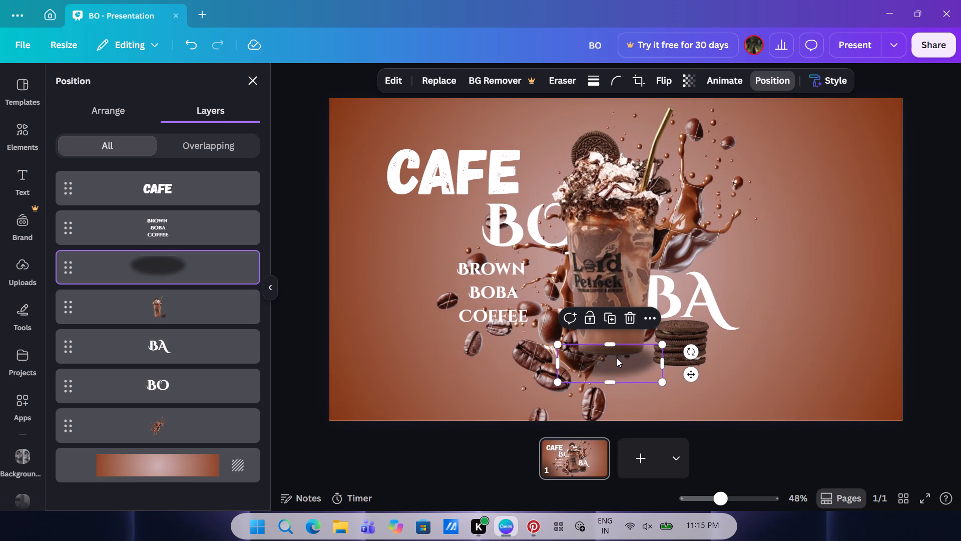
Send the oval cup shadow to the back, behind the splash and just above the background.
right_click(617, 358)
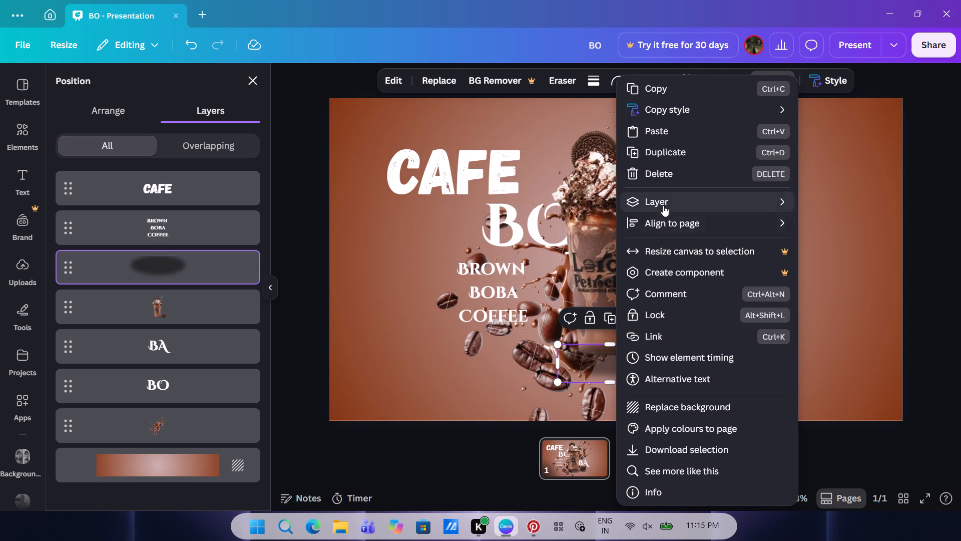
click(663, 205)
click(557, 274)
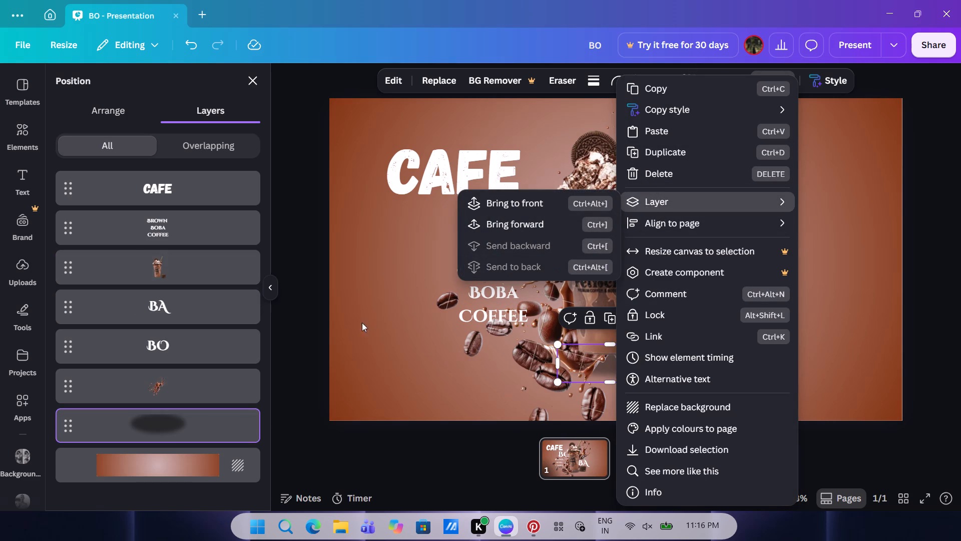
click(352, 332)
click(625, 365)
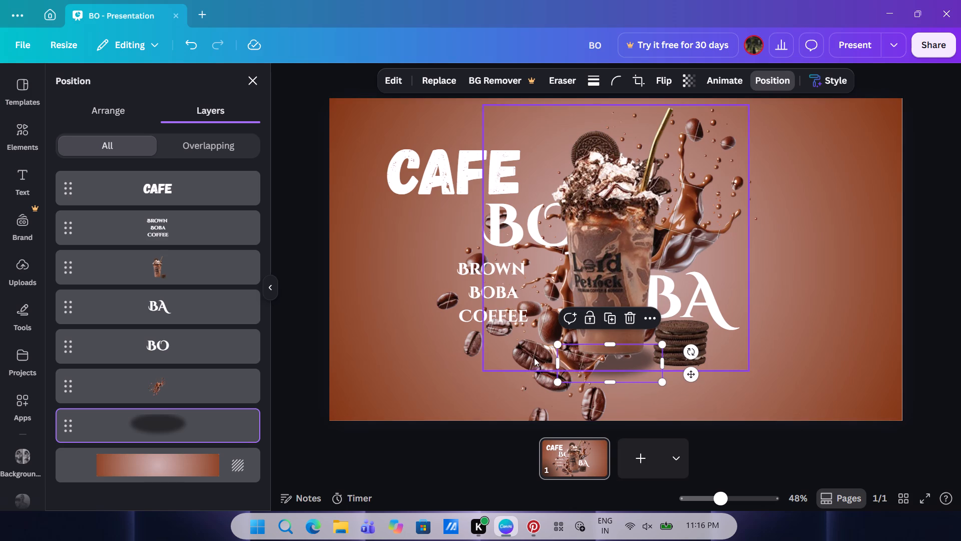
Rotate the coffee-bean splash clockwise until it is nearly level, and move it up behind the shake cup.
click(565, 402)
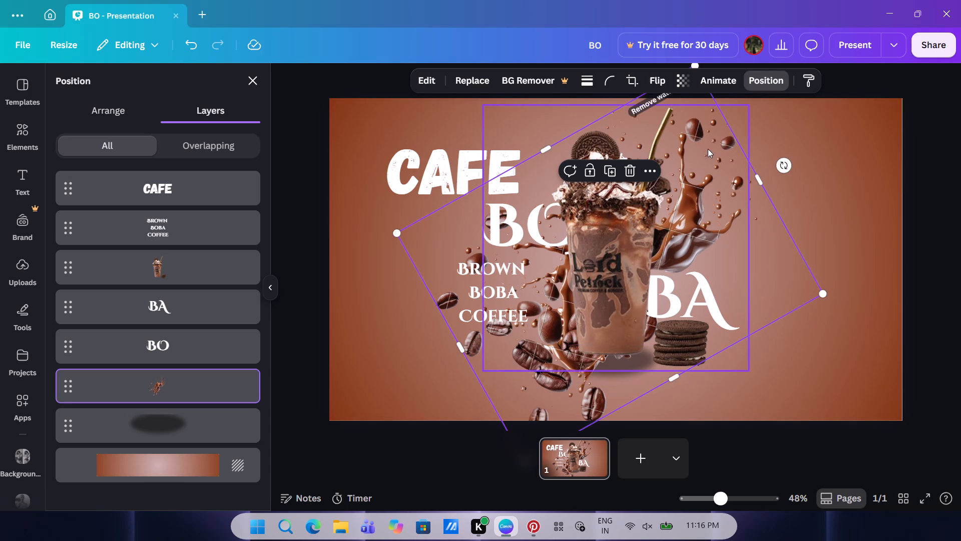
drag(788, 164, 811, 206)
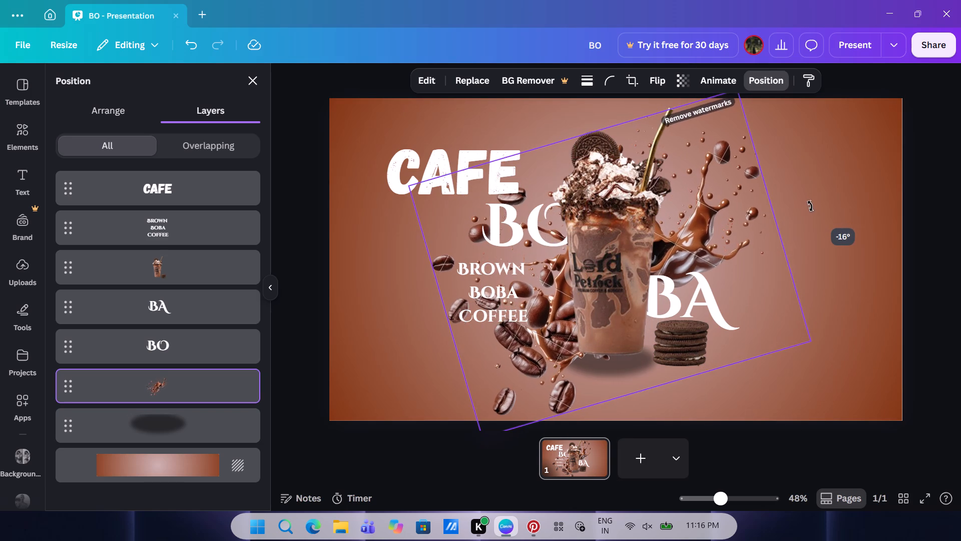
drag(811, 206, 825, 288)
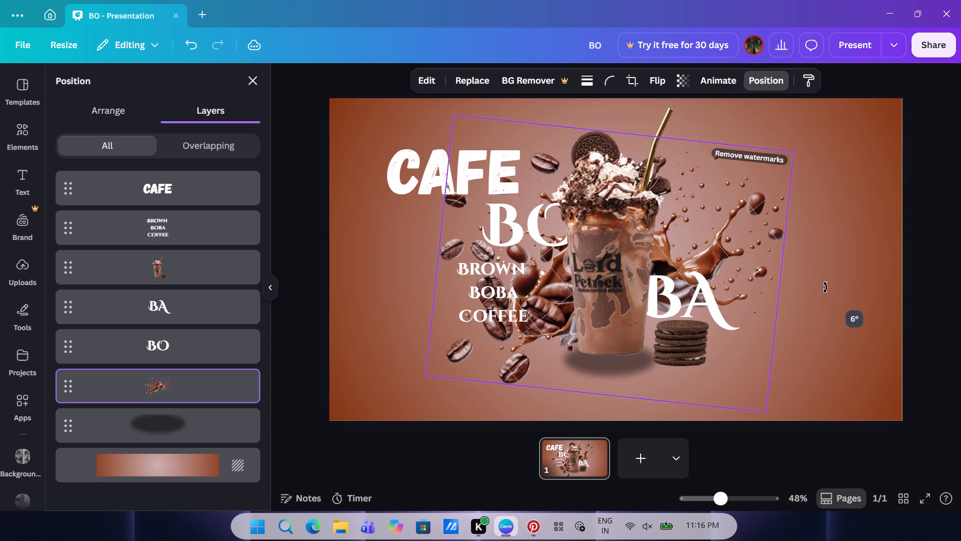
drag(825, 288, 825, 257)
drag(707, 263, 708, 233)
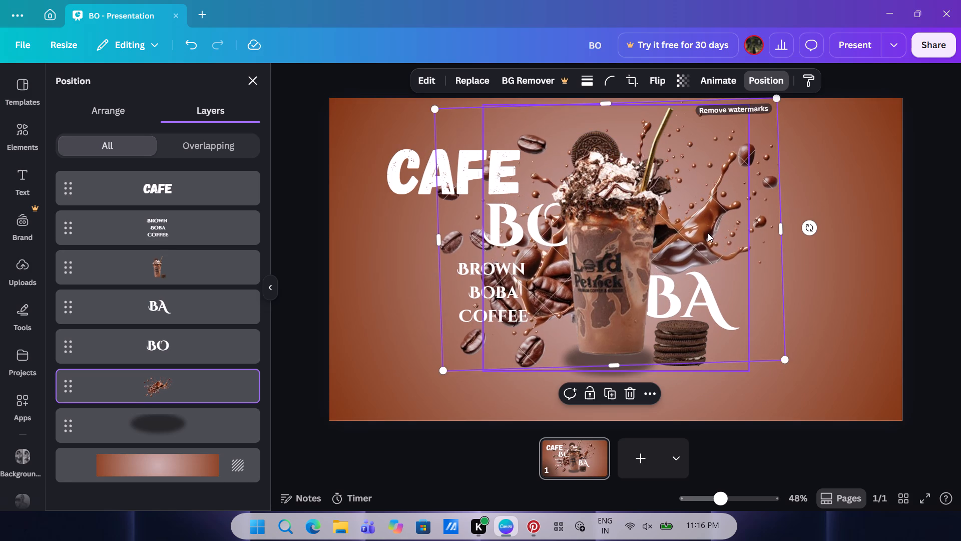
click(388, 344)
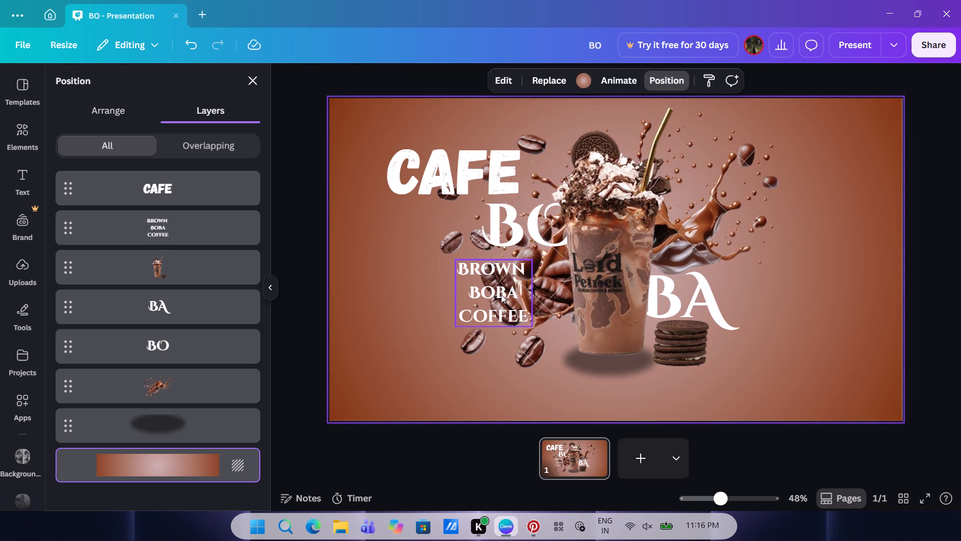
Move the Brown Boba Coffee subheading left, clear of the coffee beans and below CAFE.
drag(501, 295, 448, 296)
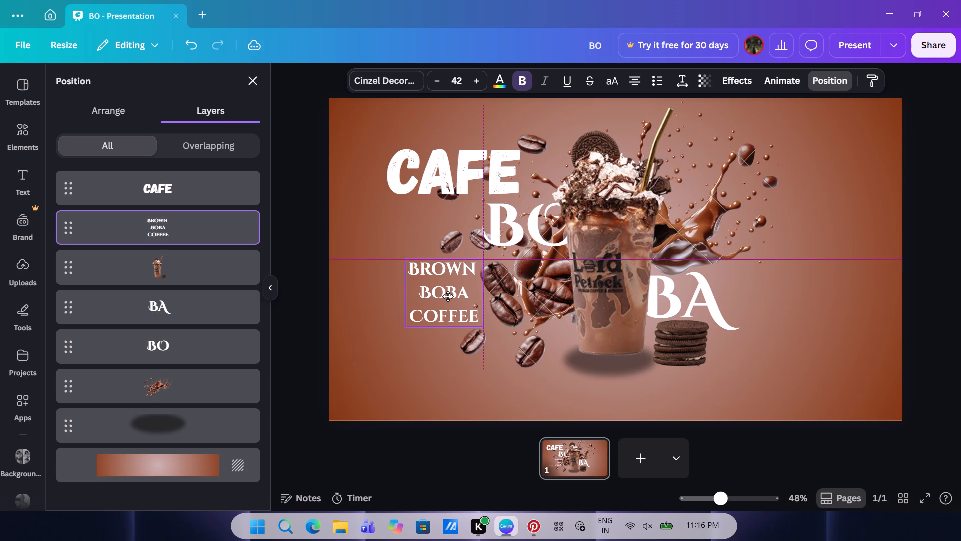
drag(448, 296, 444, 296)
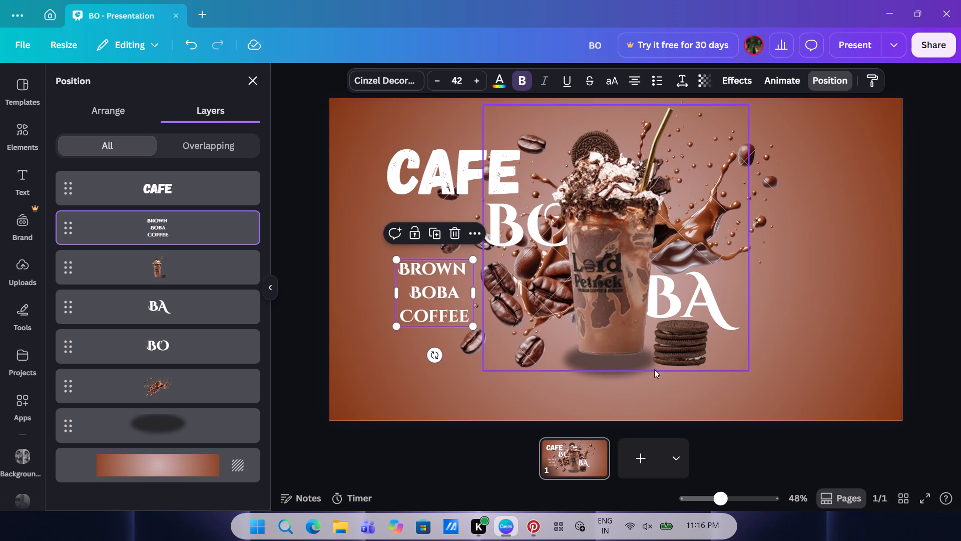
click(823, 338)
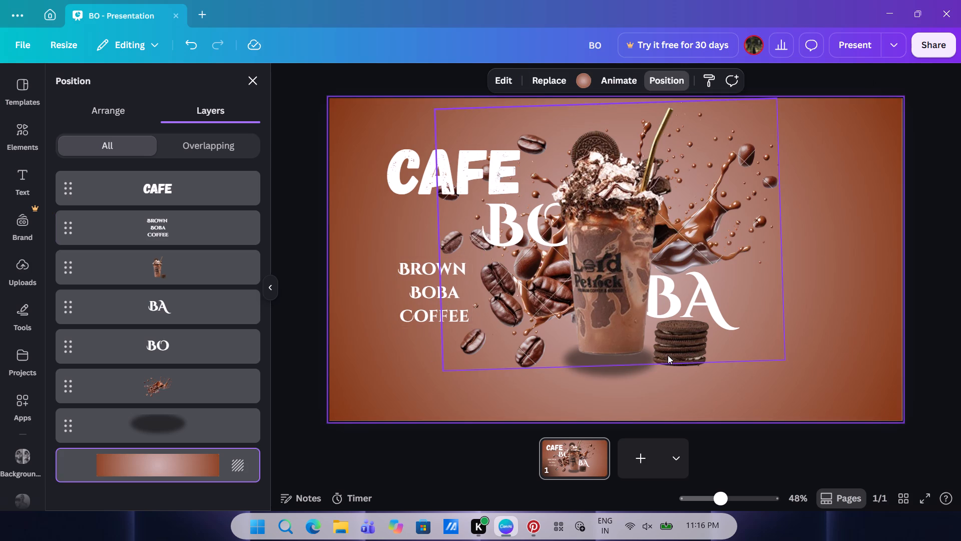
Duplicate the oval cup shadow and move the copy over the base of the stacked cookies.
click(668, 355)
click(142, 423)
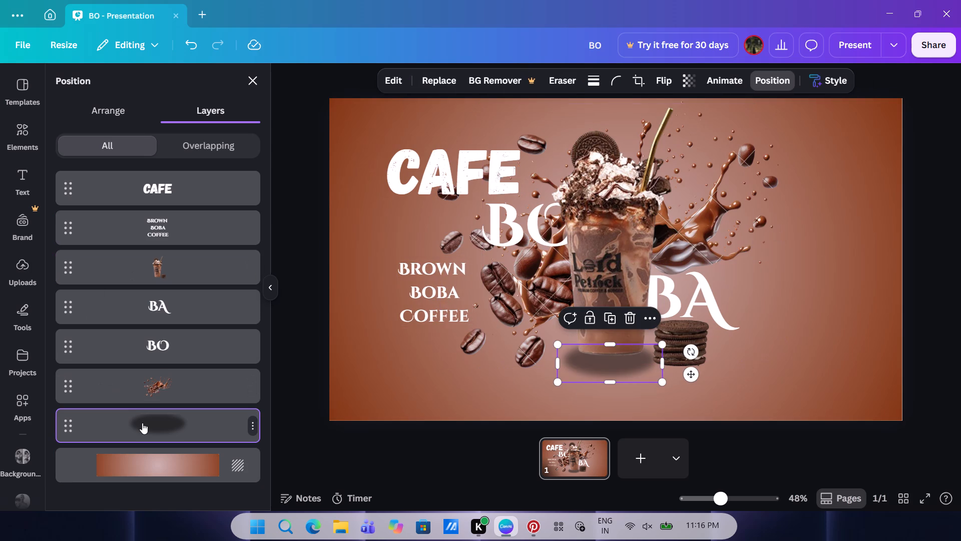
key(ctrl+c)
key(ctrl+v)
drag(601, 367, 647, 380)
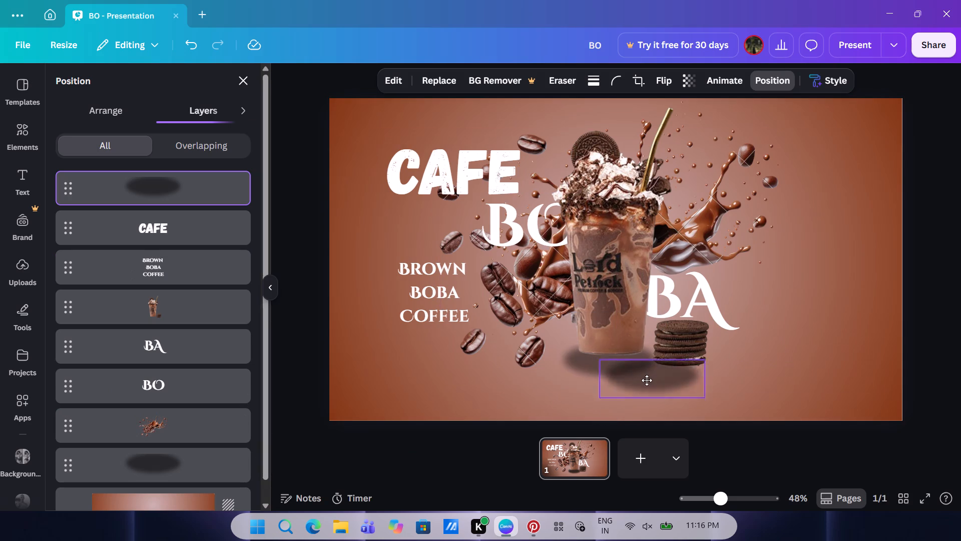
drag(647, 380, 669, 371)
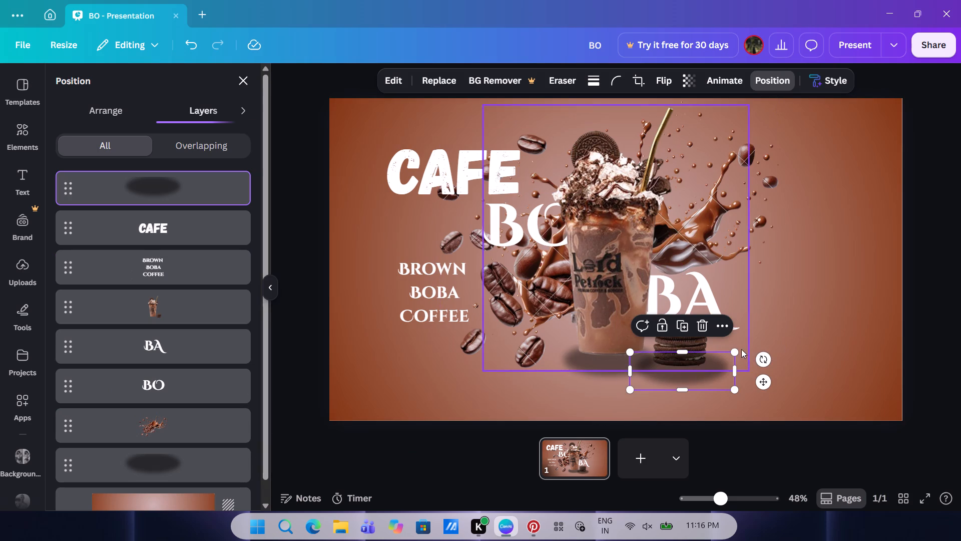
Shrink the copied shadow to about half its size and centre it at the base of the stacked cookies.
drag(735, 351, 683, 370)
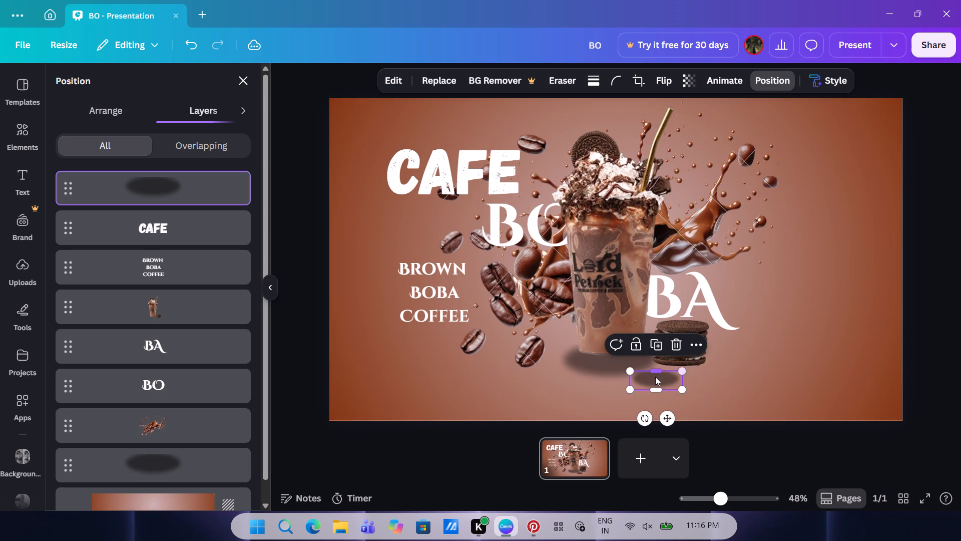
drag(653, 377, 678, 364)
click(678, 364)
Send the small copied shadow to the back of the layer order, behind the stacked cookies.
right_click(671, 366)
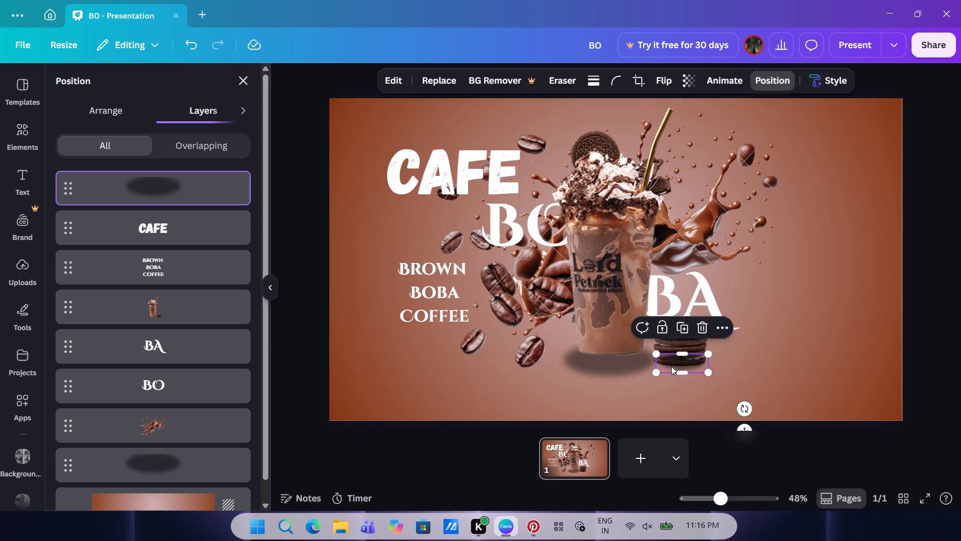
click(717, 213)
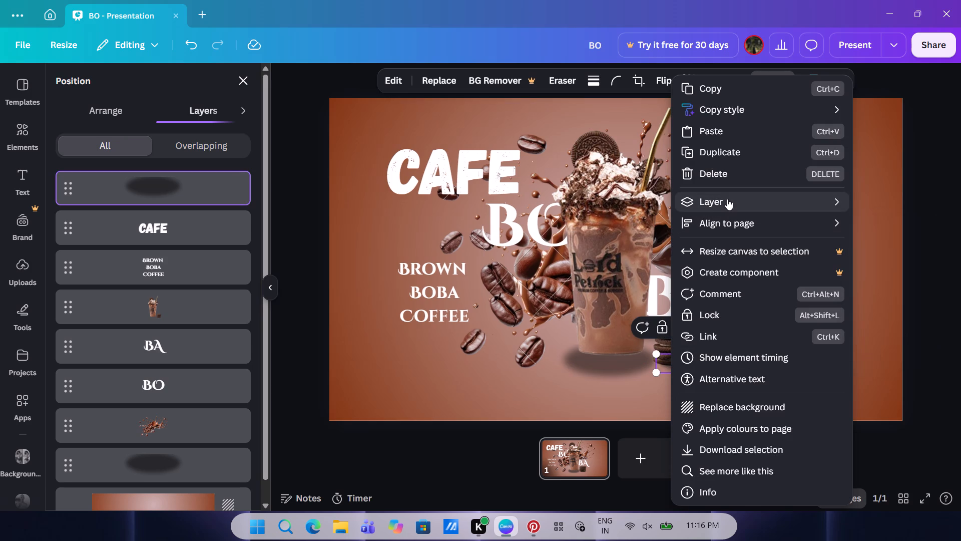
click(727, 199)
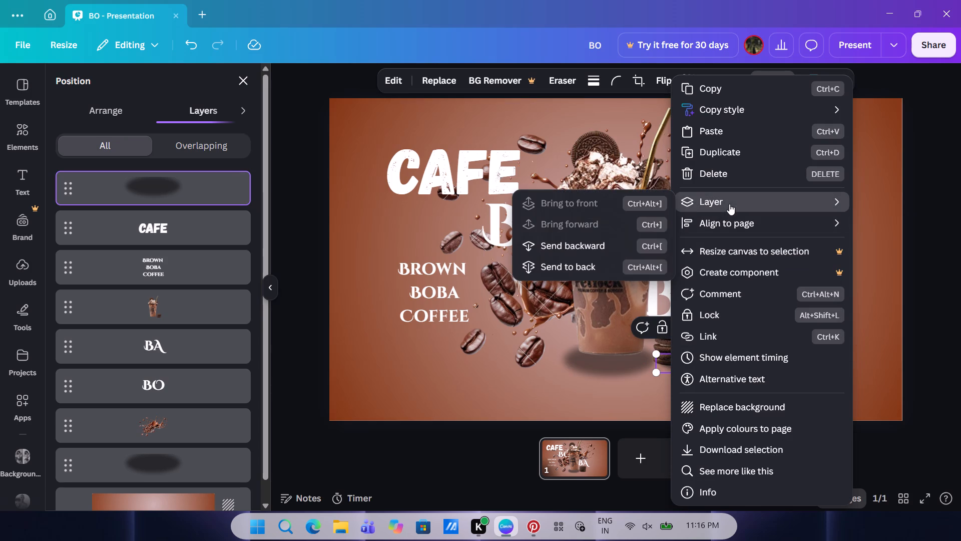
click(616, 264)
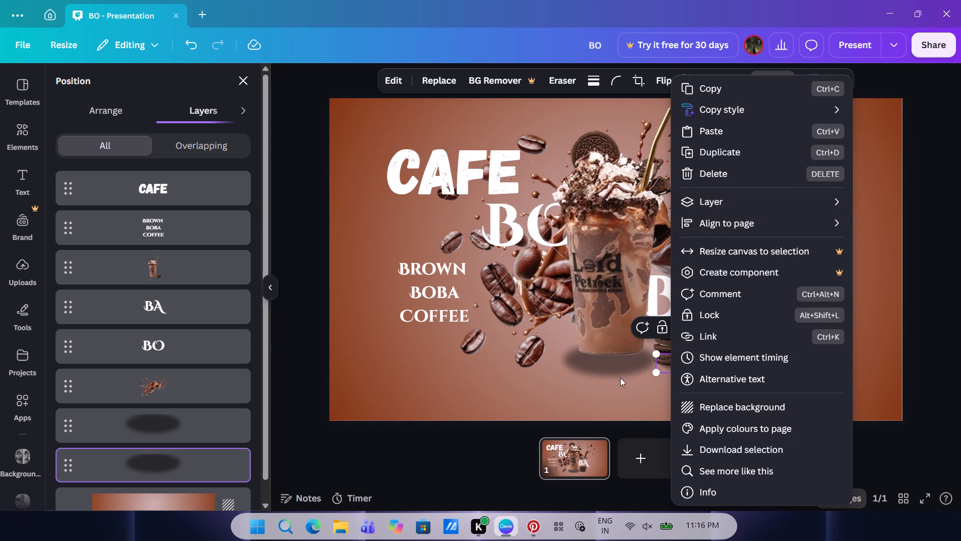
click(613, 379)
Nudge the small shadow into place beneath the base of the stacked cookies and deselect it.
drag(686, 366, 683, 373)
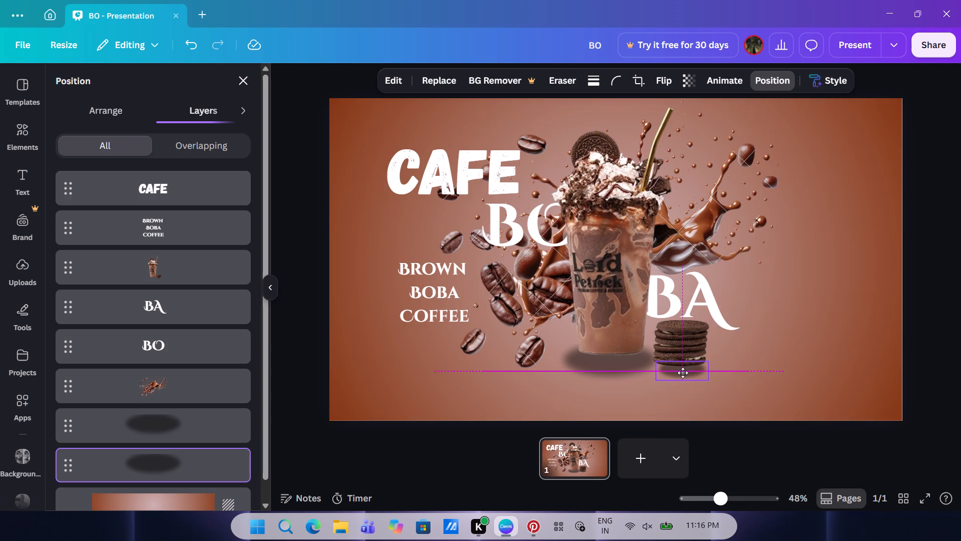
drag(683, 373, 679, 369)
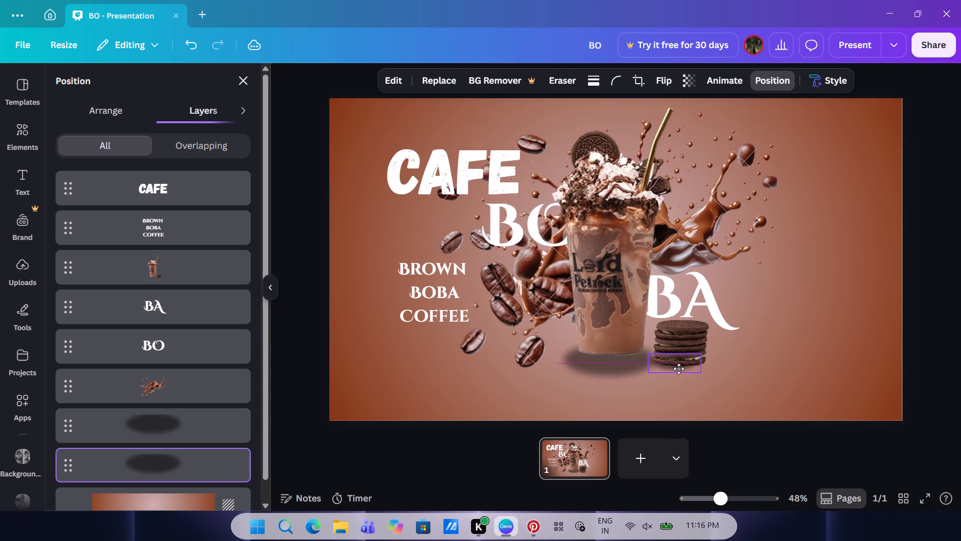
drag(679, 369, 683, 370)
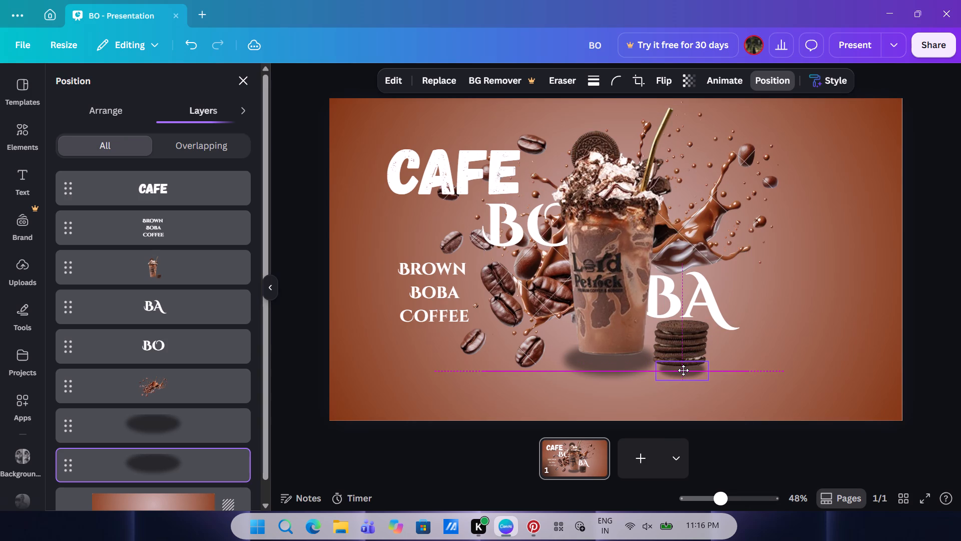
drag(683, 370, 682, 369)
click(766, 359)
click(863, 337)
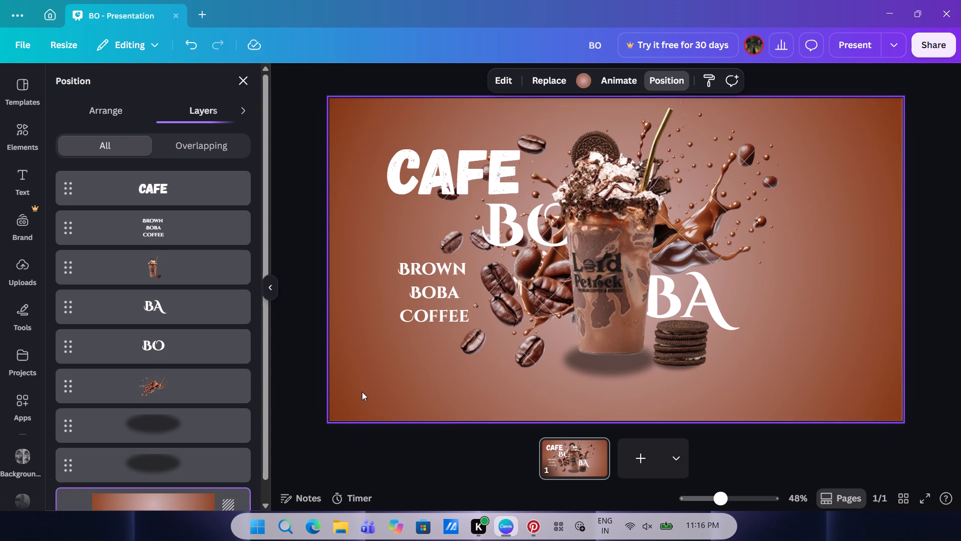
Switch to the Pinterest reference video, play it on to the finished boba poster to compare the design, and close Pinterest.
click(533, 524)
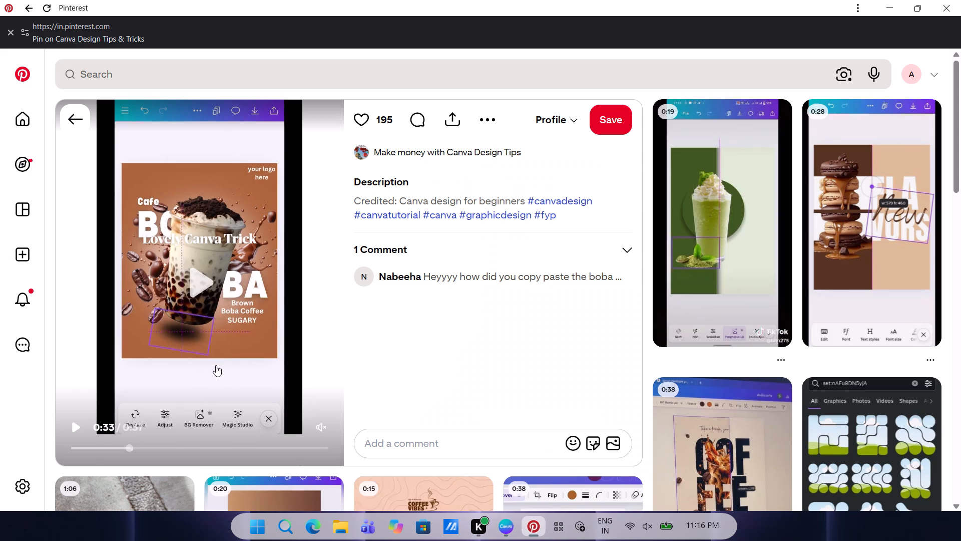
click(213, 365)
click(213, 365)
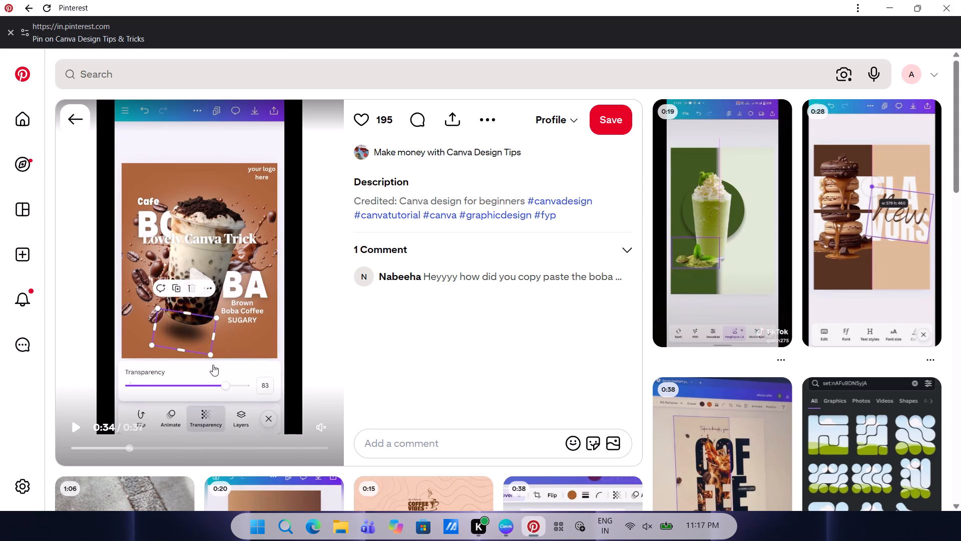
click(287, 365)
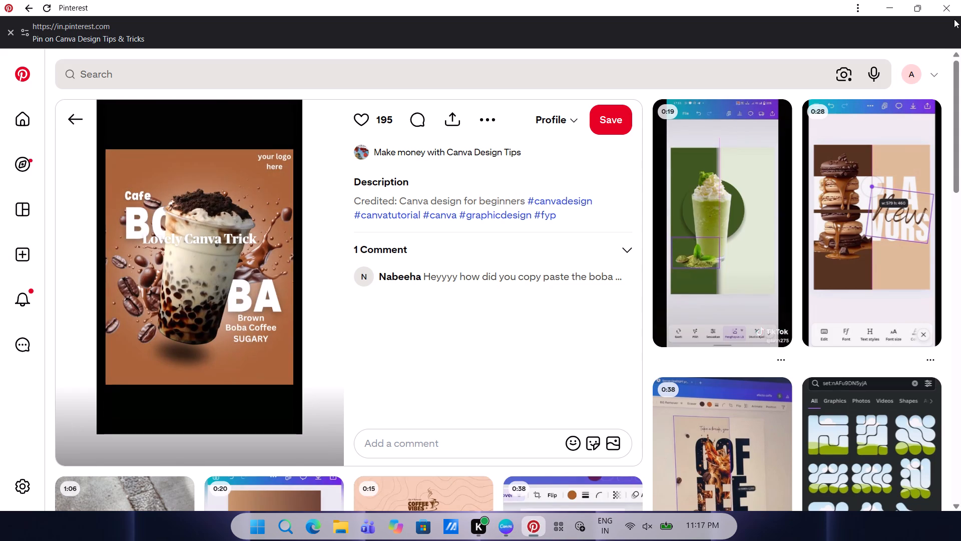
drag(953, 17, 951, 6)
click(951, 6)
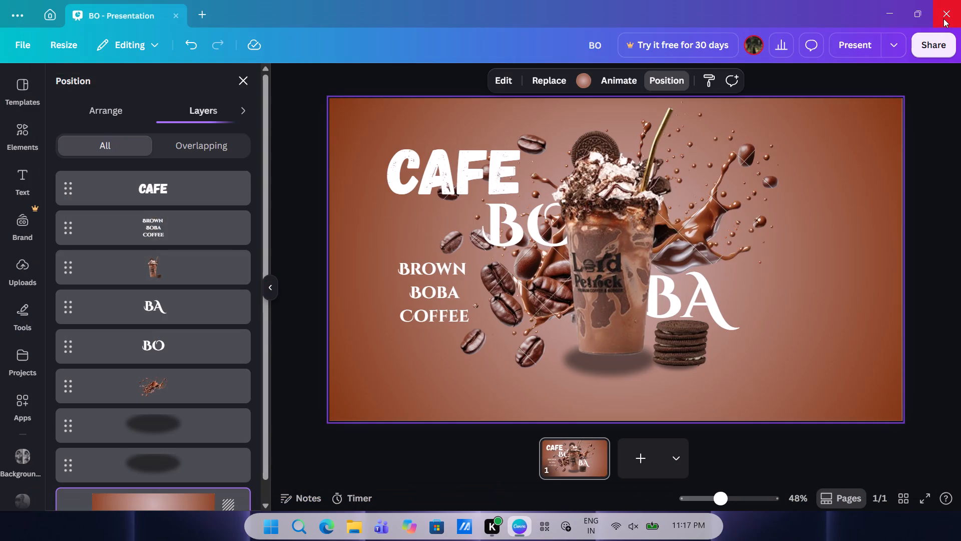